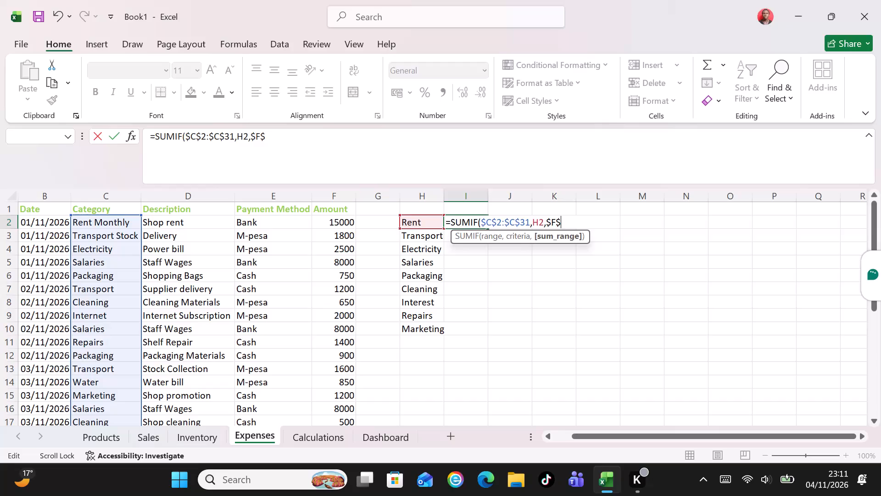
# Complete the SUMIF formula in I2 with the absolute sum range $F$2:$F$31.
pyautogui.press('2')
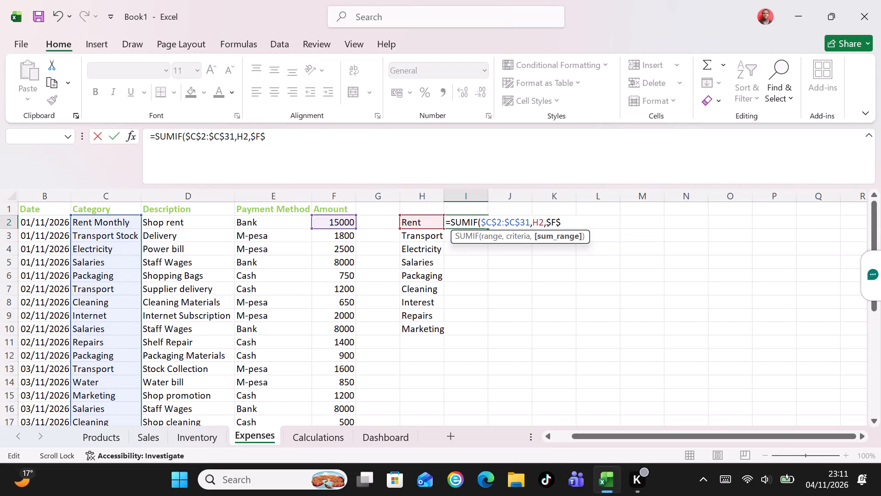
pyautogui.hotkey('shift', ':')
pyautogui.write('$F')
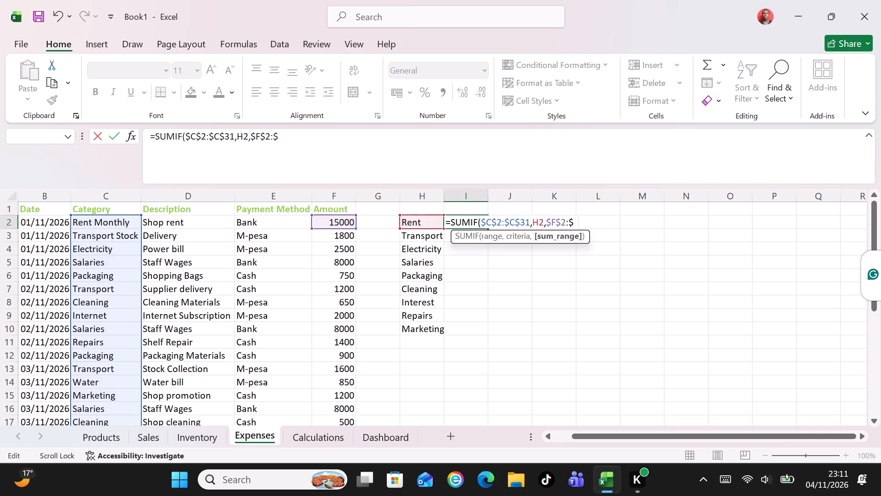
pyautogui.hotkey('shift', '$')
pyautogui.write('31')
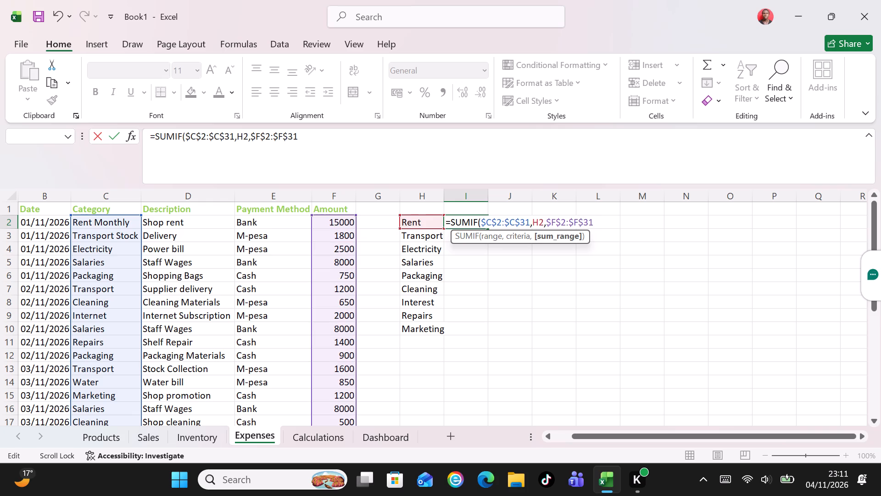
# Change the category label in H2 to Rent Monthly so it matches the Category column entry.
pyautogui.click(426, 222)
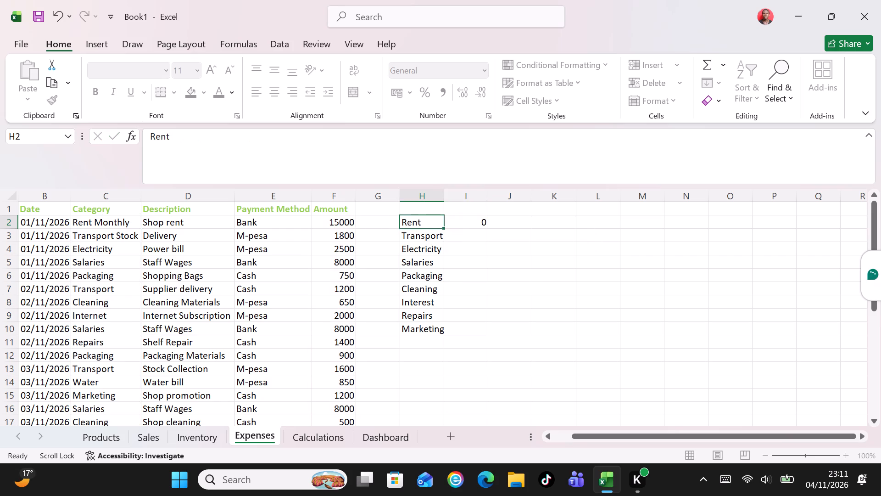
pyautogui.click(426, 222)
pyautogui.press('r')
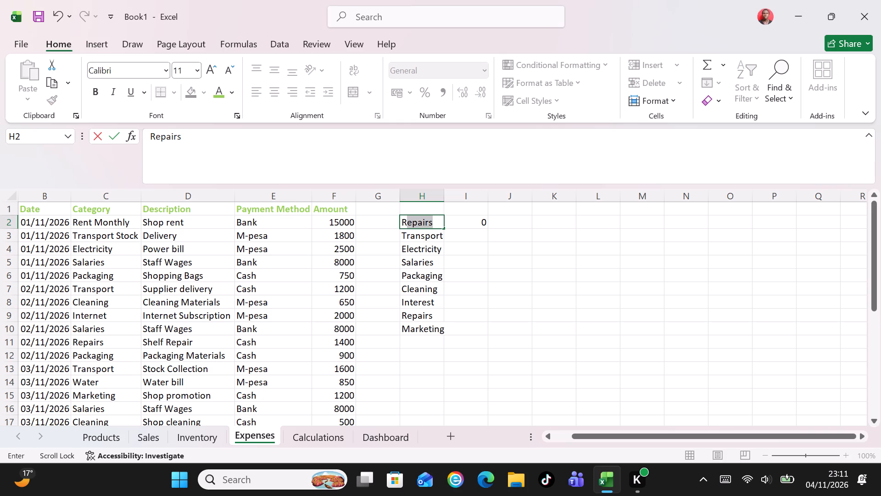
pyautogui.press('BackSpace')
pyautogui.write('ENT')
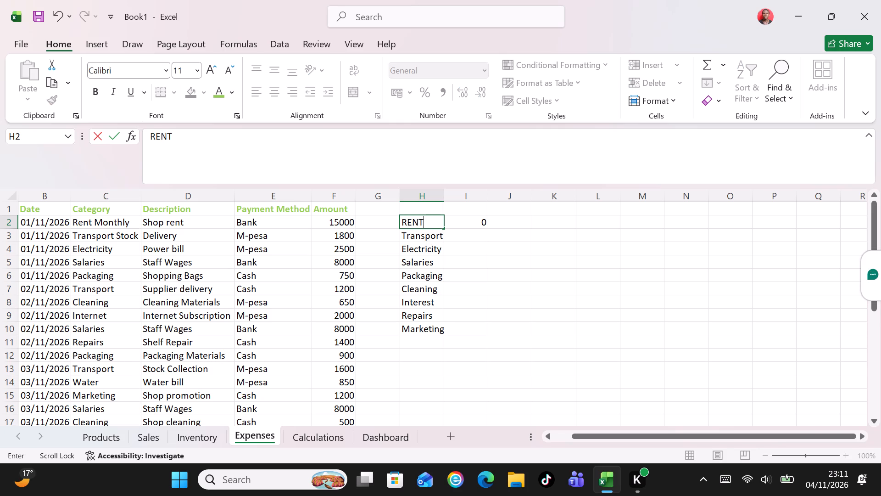
pyautogui.press('BackSpace')
pyautogui.press('BackSpace')
pyautogui.press('BackSpace')
pyautogui.hotkey('shift', 'm')
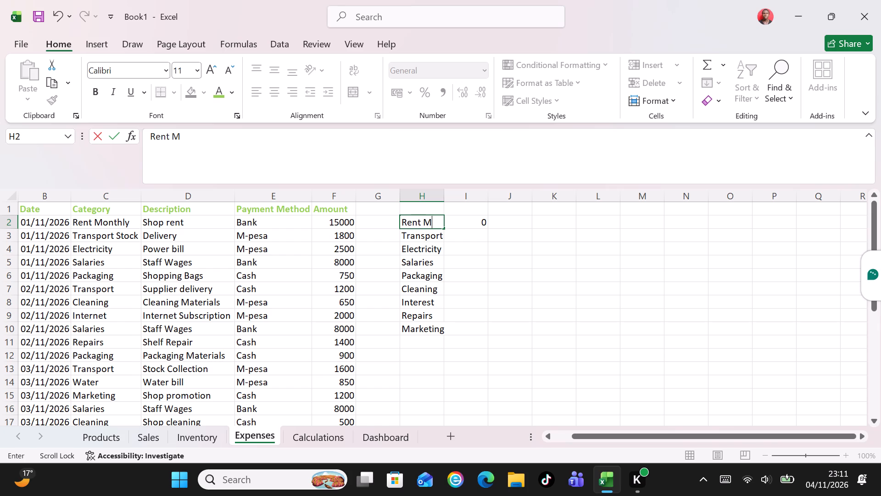
pyautogui.write('onthly')
pyautogui.press('Tab')
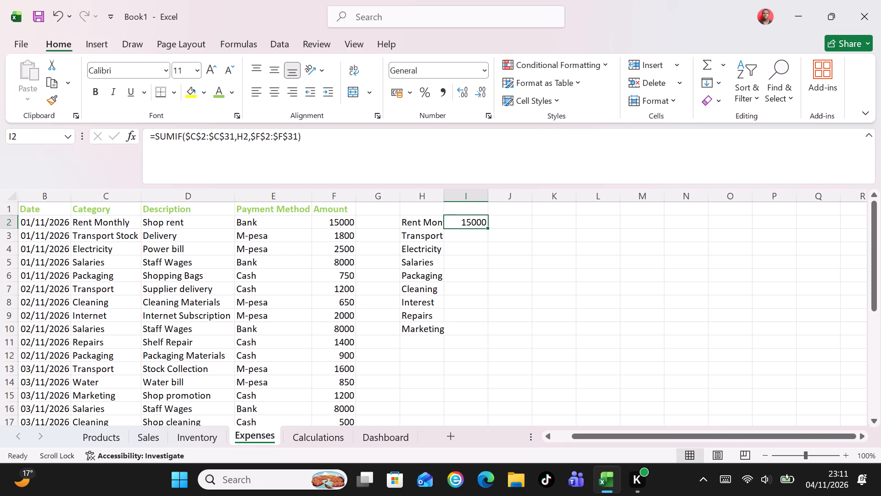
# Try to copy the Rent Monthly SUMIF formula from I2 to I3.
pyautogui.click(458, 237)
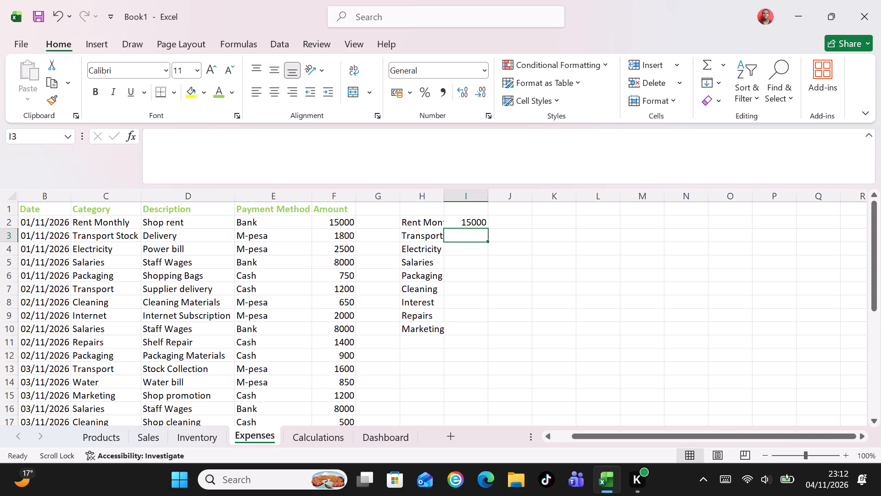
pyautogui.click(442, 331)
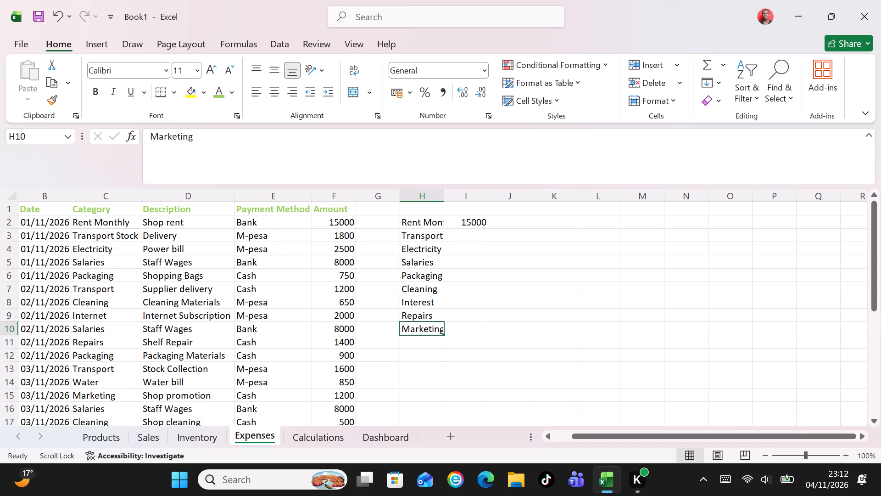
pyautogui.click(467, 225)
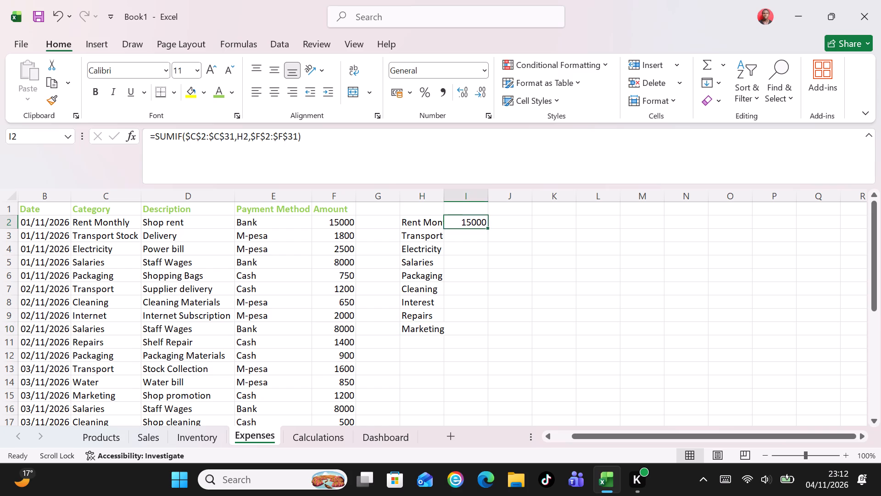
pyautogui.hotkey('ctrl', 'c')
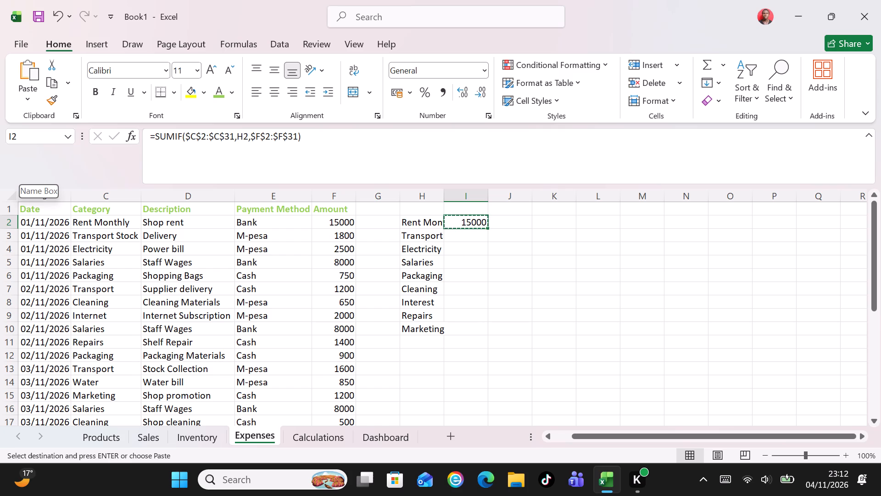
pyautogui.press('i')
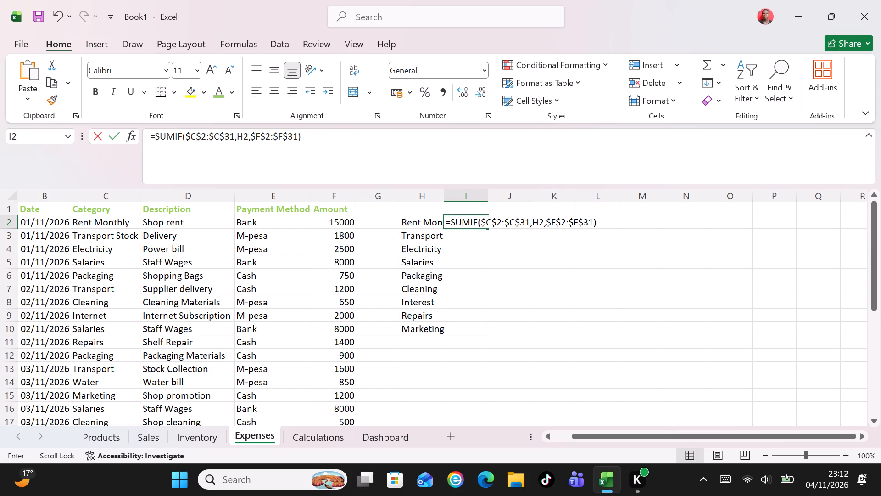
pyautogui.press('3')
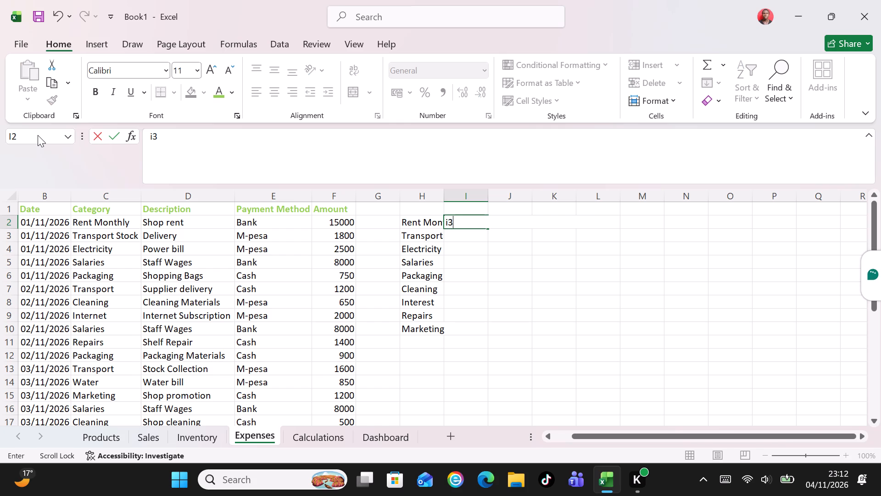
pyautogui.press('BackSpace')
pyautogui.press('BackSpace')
# Start a SUMIF formula in I2 with the absolute category range $C$2:$C$31.
pyautogui.press('=')
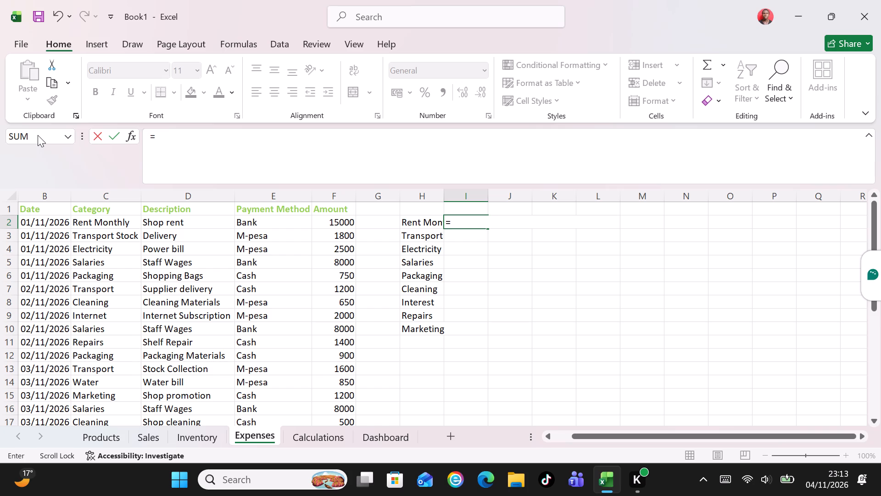
pyautogui.hotkey('shift', 's')
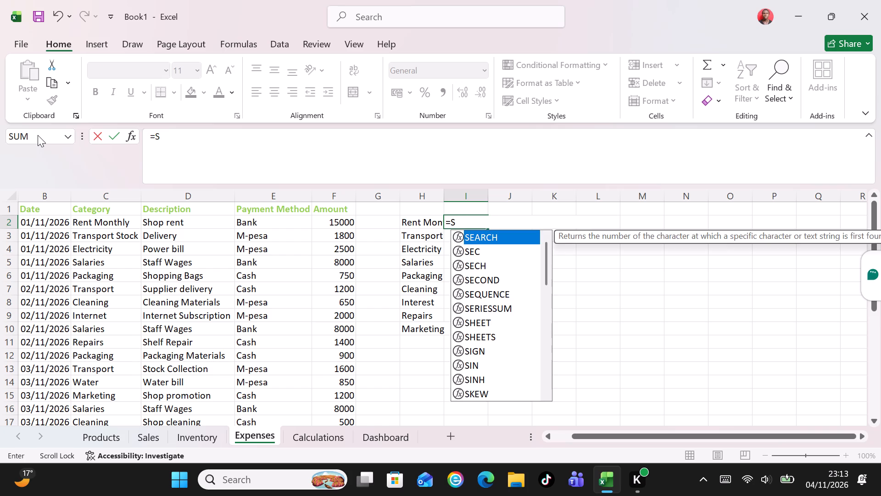
pyautogui.write('UMIF')
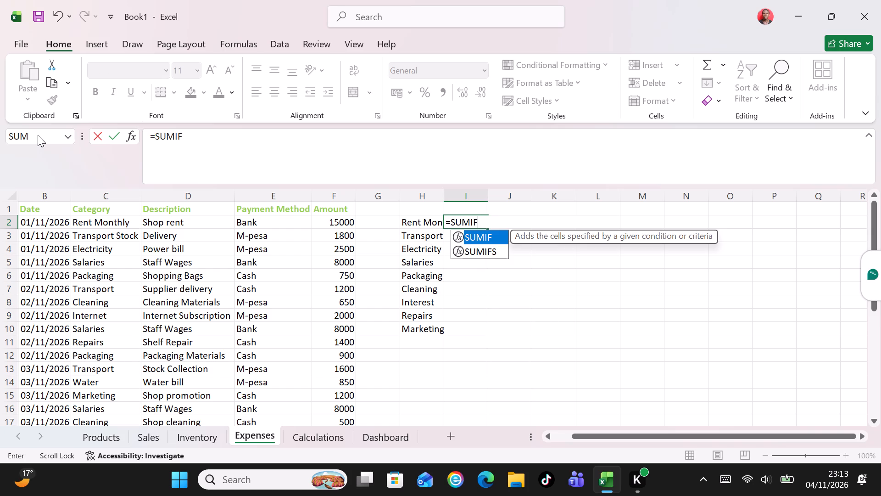
pyautogui.hotkey('shift', '(')
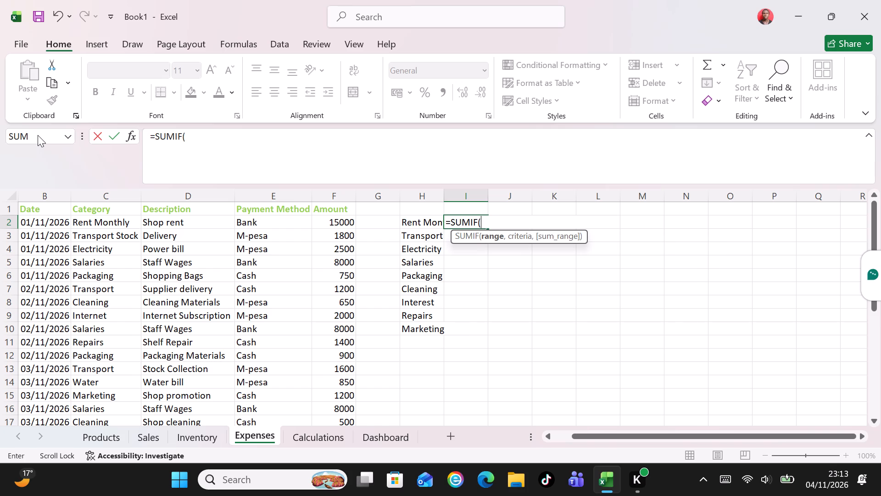
pyautogui.hotkey('shift', '$')
pyautogui.press('c')
pyautogui.hotkey('shift', '$')
pyautogui.press('2')
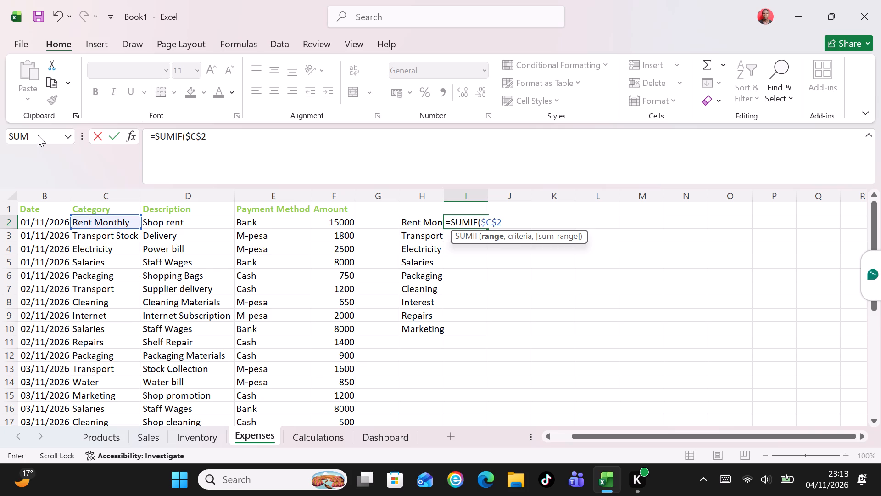
pyautogui.hotkey('shift', ':')
pyautogui.write('$C')
pyautogui.hotkey('shift', '$')
pyautogui.write('31')
pyautogui.press(',')
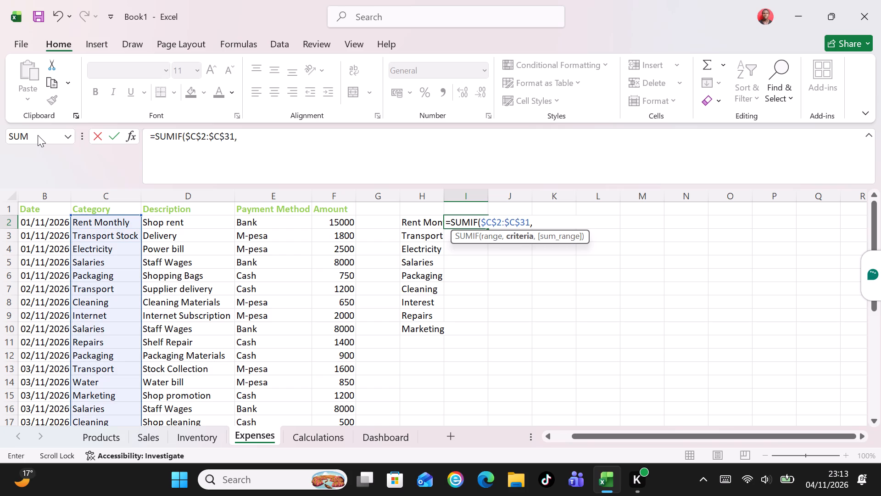
# Complete the I2 SUMIF formula with criterion H2 and the absolute sum range $F$2:$F$31.
pyautogui.write('H2')
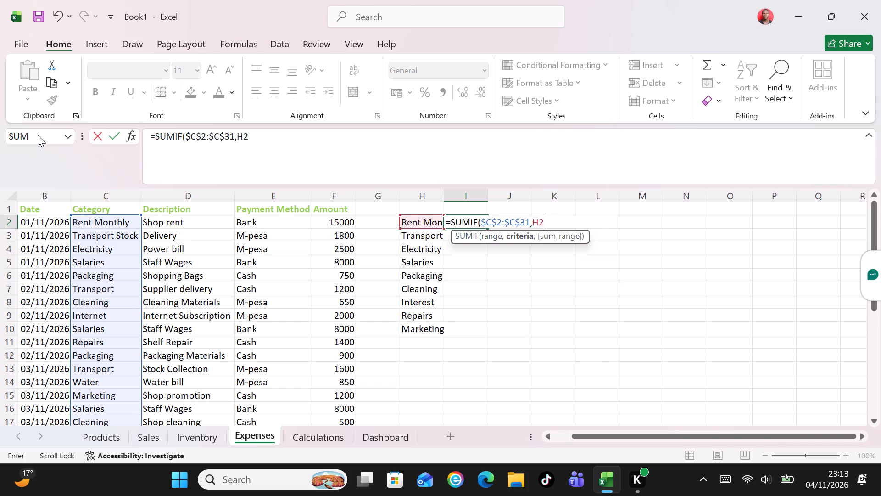
pyautogui.press(',')
pyautogui.hotkey('shift', '$')
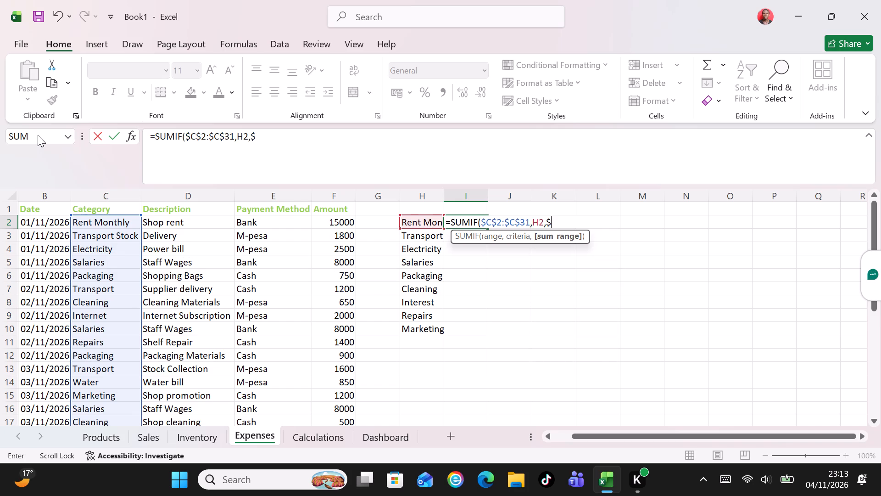
pyautogui.press('f')
pyautogui.hotkey('shift', '$')
pyautogui.press('2')
pyautogui.hotkey('shift', ':')
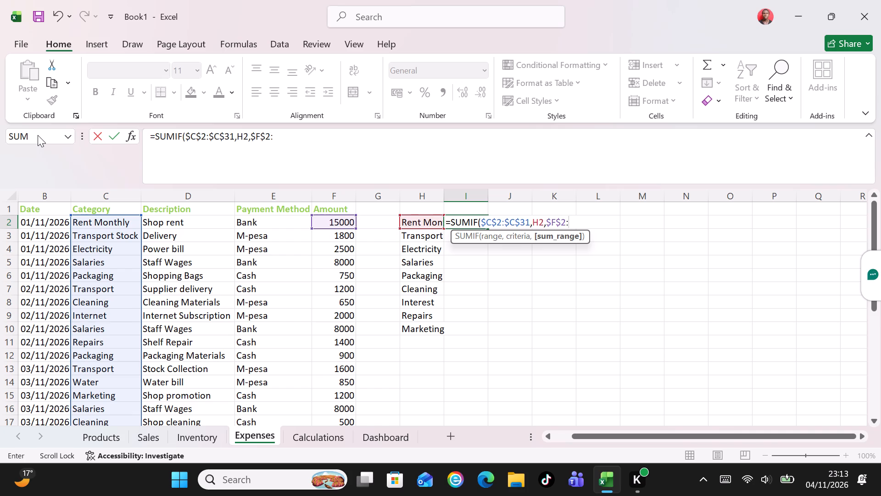
pyautogui.hotkey('shift', '$')
pyautogui.press('f')
pyautogui.hotkey('shift', '$')
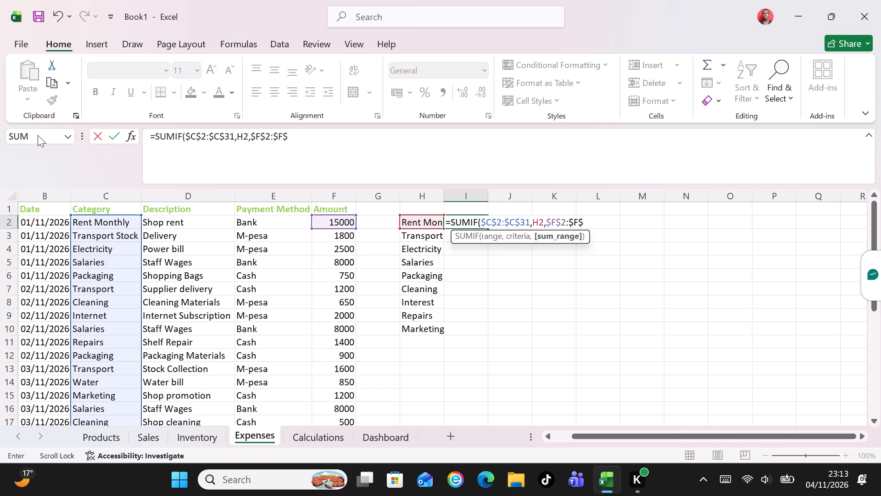
pyautogui.write('31')
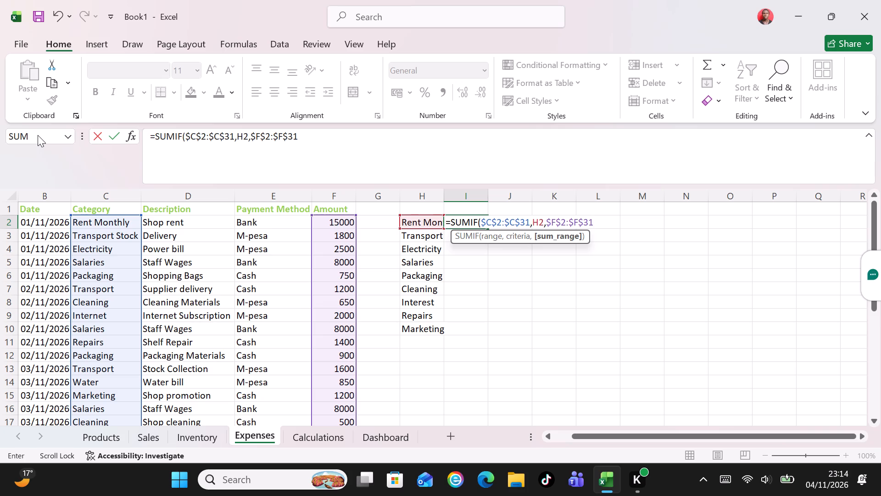
pyautogui.hotkey('shift', ')')
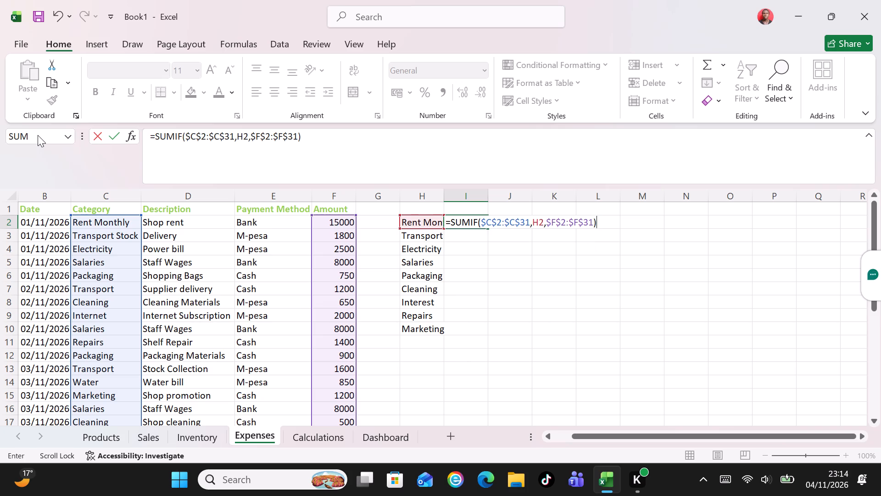
pyautogui.press('Return')
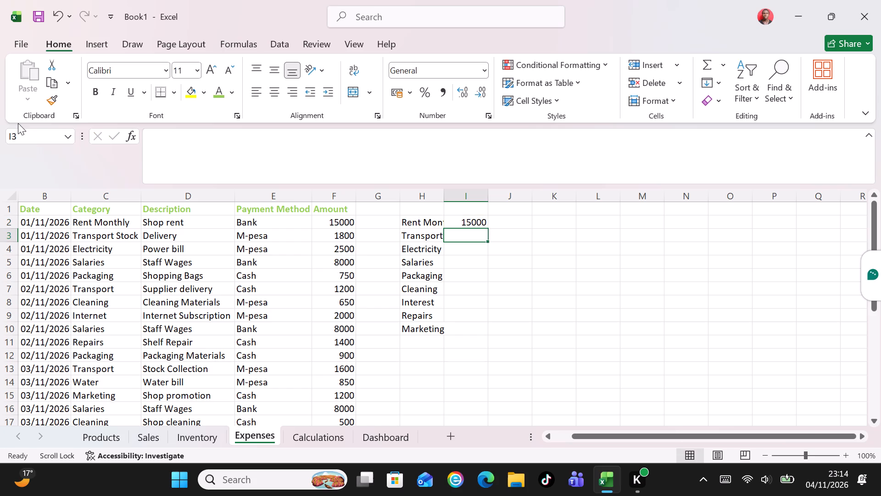
# Copy the SUMIF formula from I2 into I3:I10 for the remaining expense categories.
pyautogui.click(23, 130)
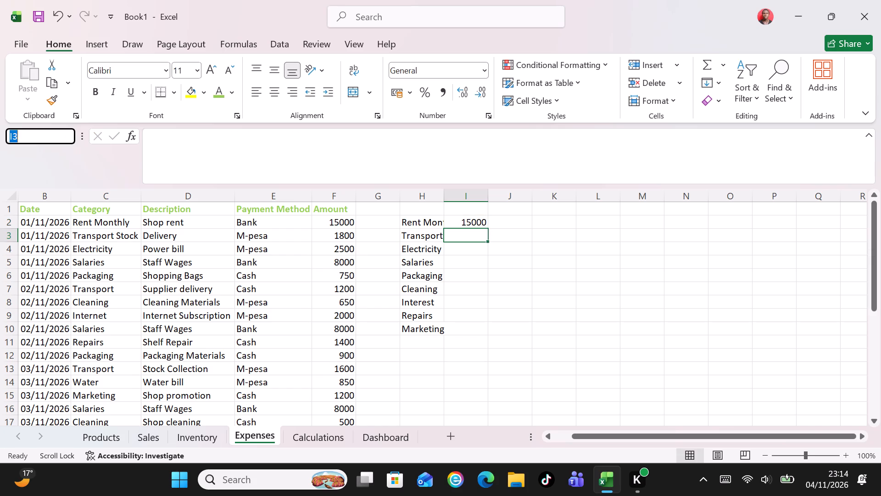
pyautogui.click(471, 221)
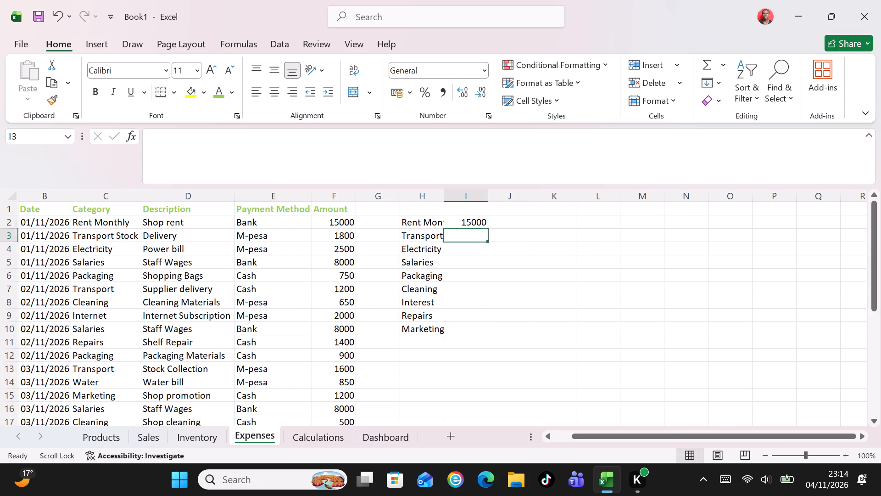
pyautogui.hotkey('ctrl', 'c')
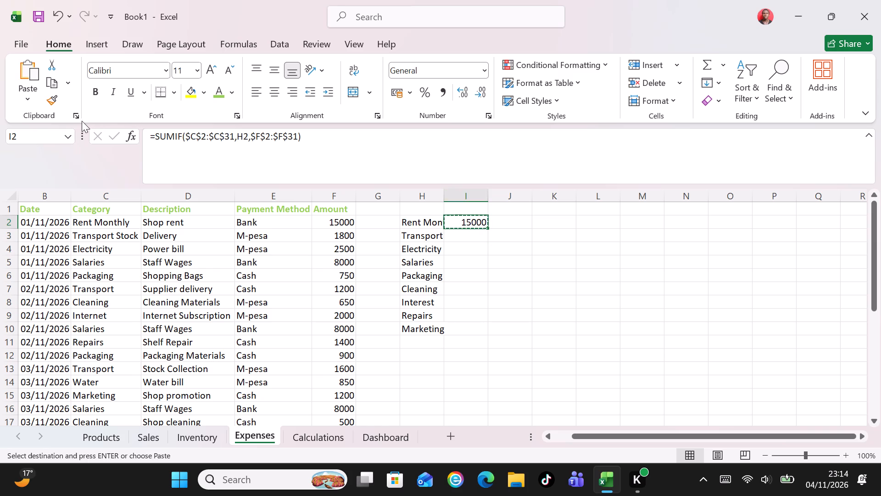
pyautogui.click(20, 135)
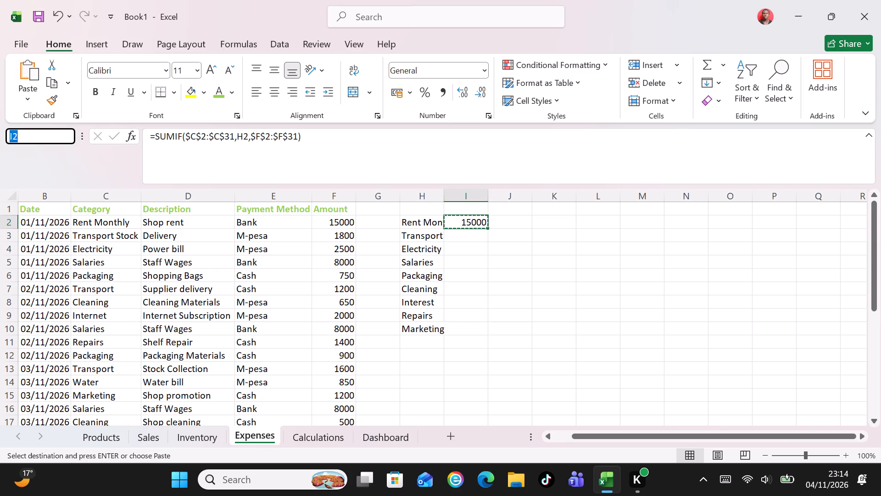
pyautogui.press('BackSpace')
pyautogui.write('I3')
pyautogui.hotkey('shift', ':')
pyautogui.press('1')
pyautogui.press('BackSpace')
pyautogui.write('I10')
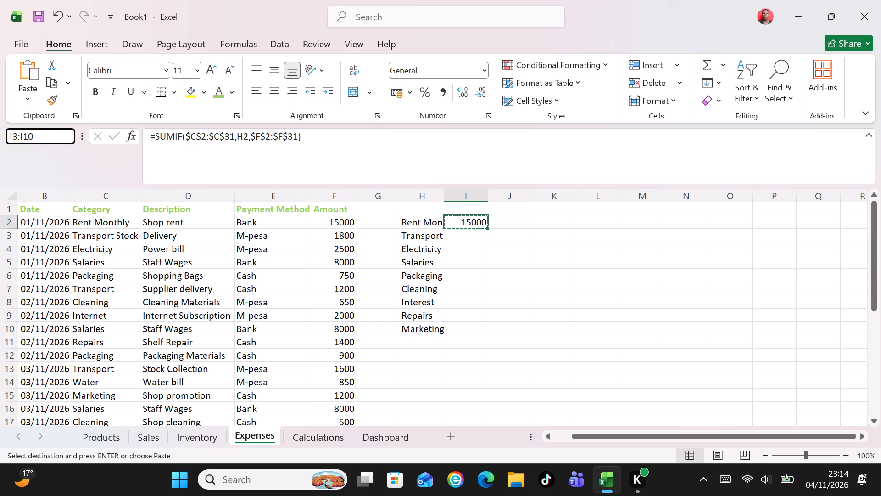
pyautogui.press('Return')
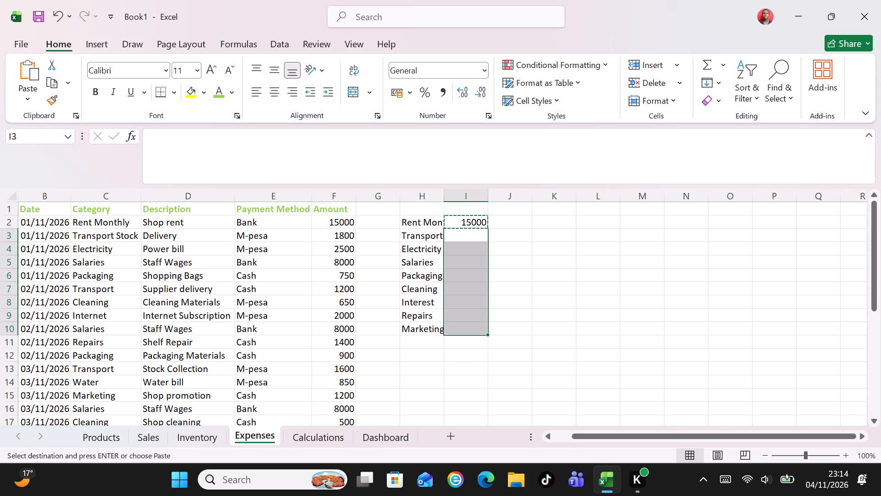
pyautogui.hotkey('ctrl', 'v')
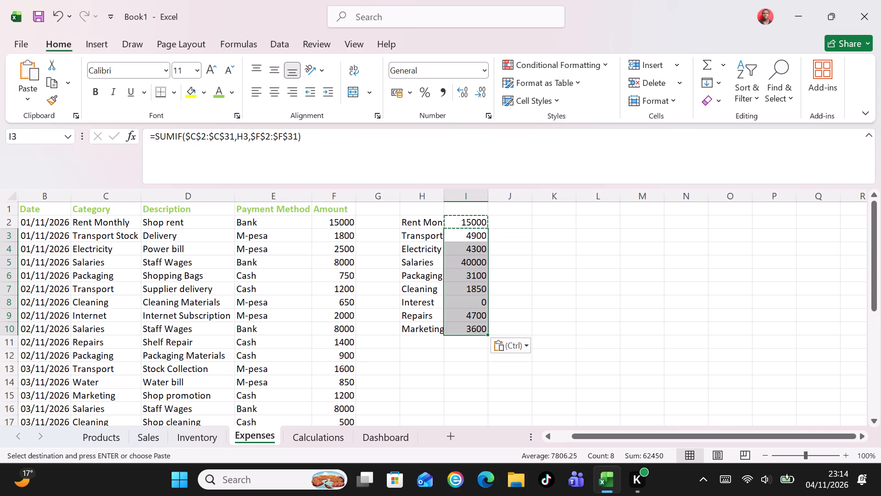
# Change the category label in H8 to Internet so it matches the Category column entry.
pyautogui.click(411, 306)
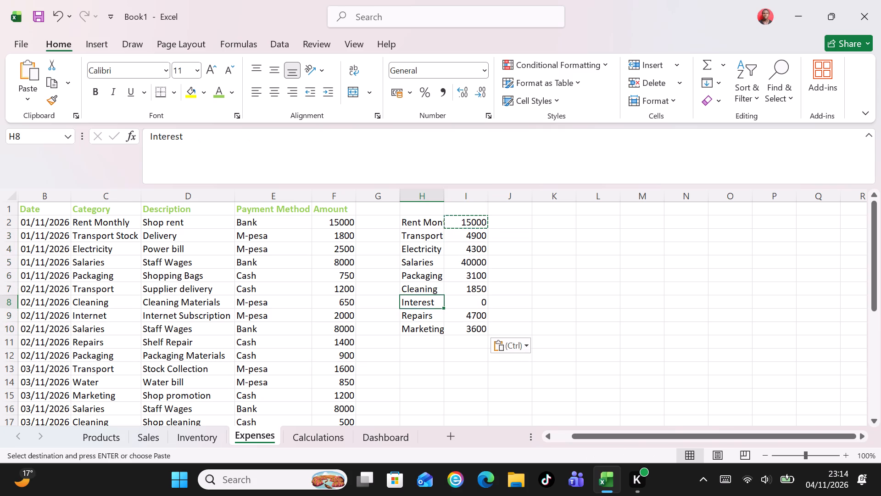
pyautogui.press('i')
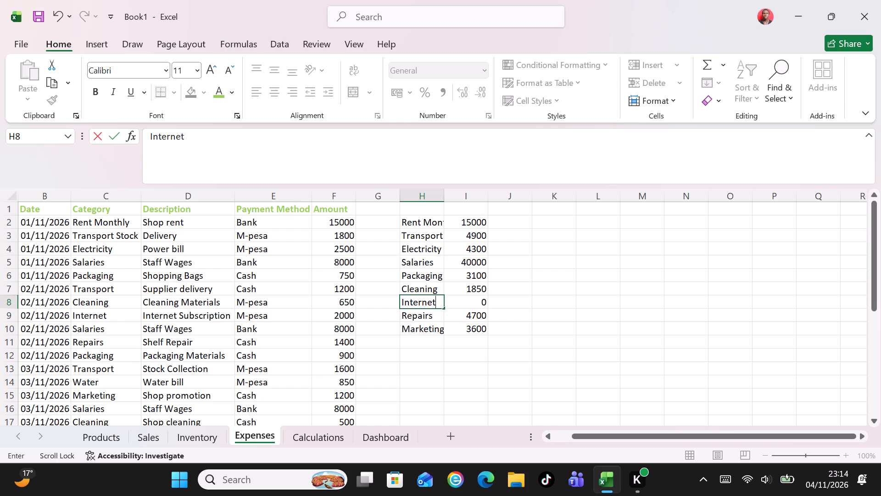
pyautogui.press('Tab')
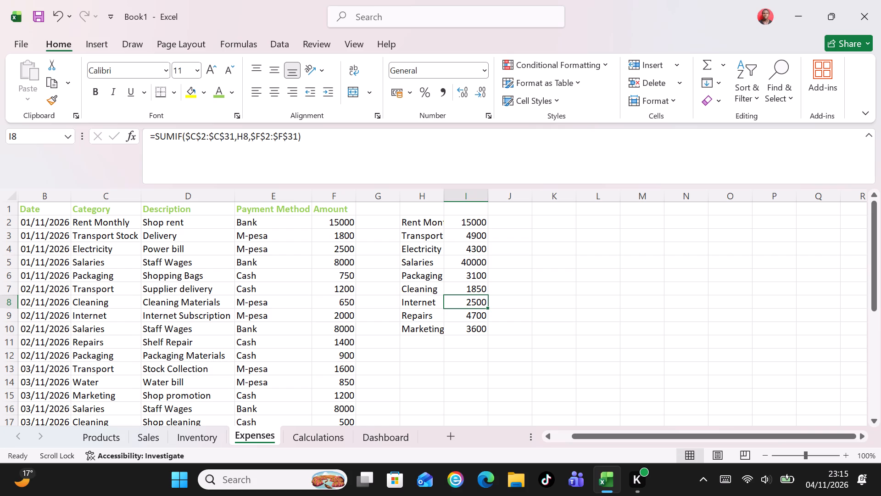
pyautogui.click(421, 360)
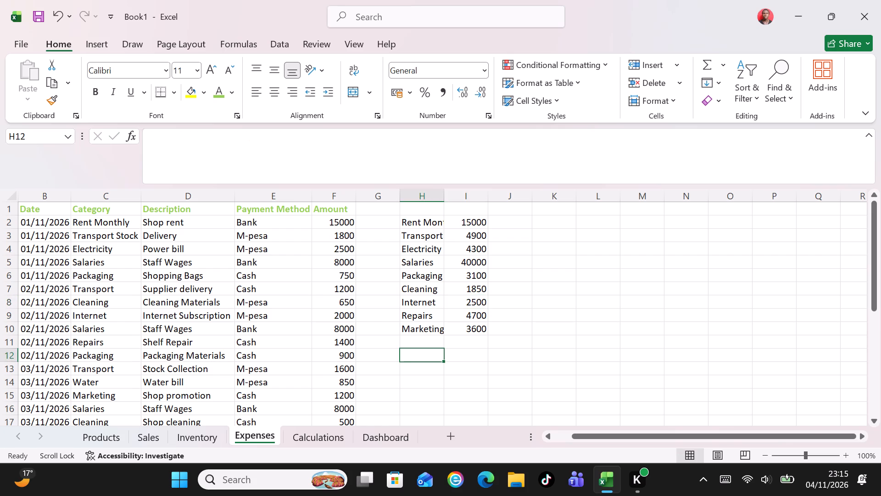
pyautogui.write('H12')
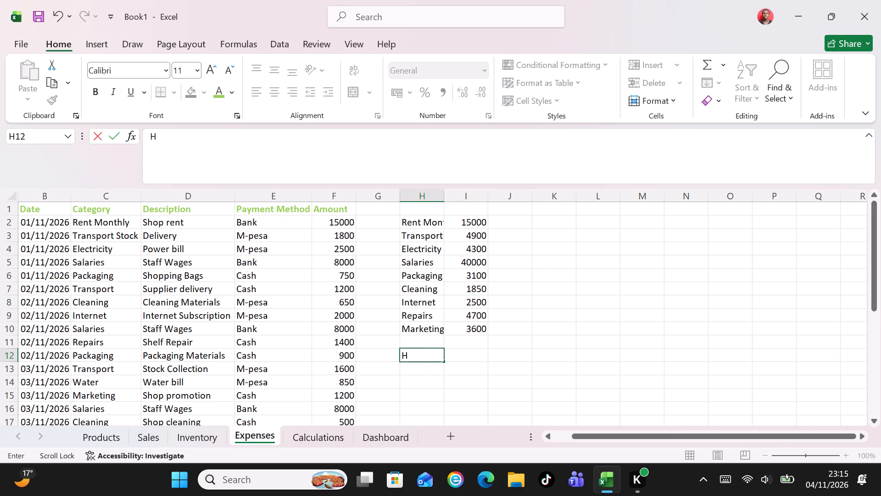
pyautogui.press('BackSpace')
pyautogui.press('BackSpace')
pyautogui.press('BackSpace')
# Enter the label Total Expenses in cell H12, below the category summary.
pyautogui.press('t')
pyautogui.write('OTAL')
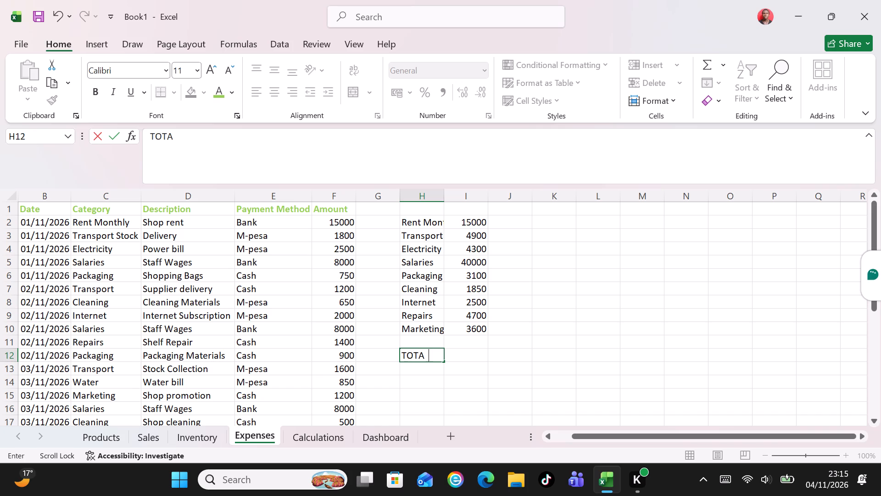
pyautogui.press('space')
pyautogui.press('BackSpace')
pyautogui.press('BackSpace')
pyautogui.press('BackSpace')
pyautogui.press('BackSpace')
pyautogui.press('BackSpace')
pyautogui.write('otak')
pyautogui.press('BackSpace')
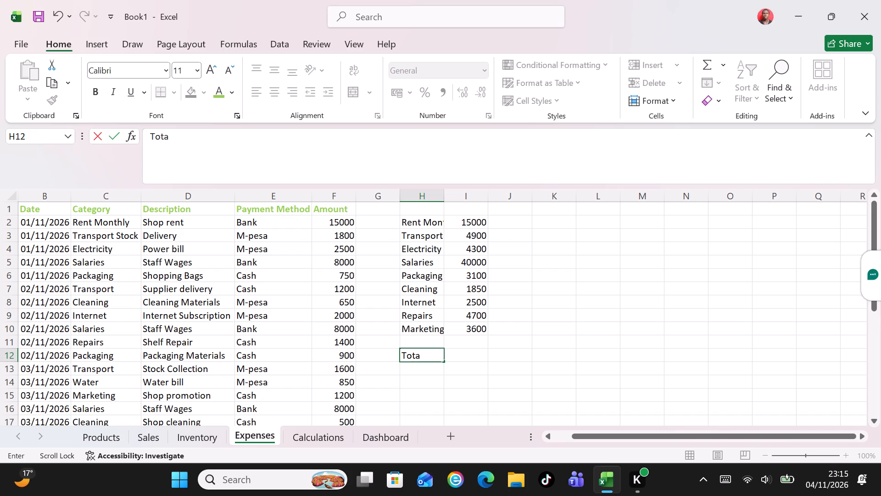
pyautogui.write('l')
pyautogui.press('space')
pyautogui.write('Expenses')
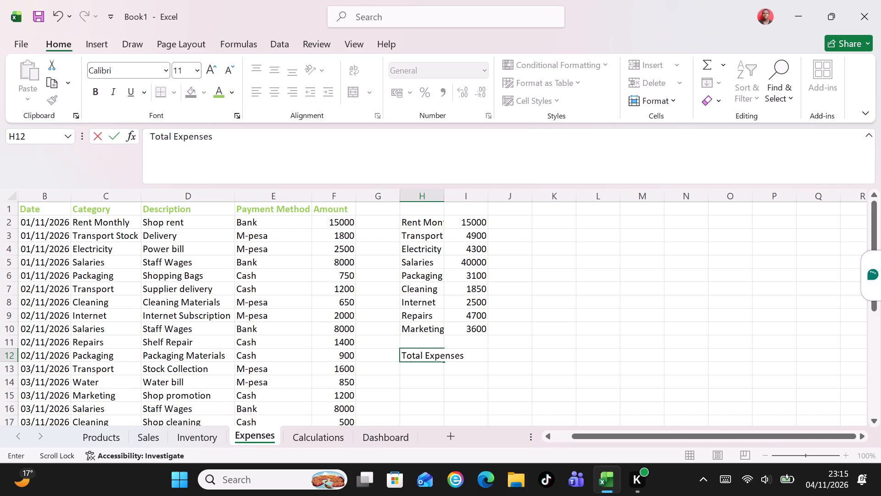
pyautogui.press('Return')
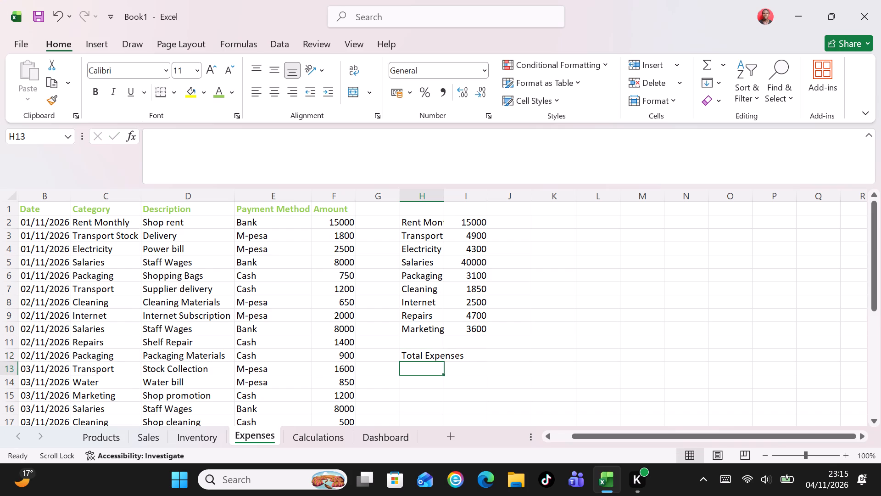
# Add the labels Average Expense in H13 and Highest Expense in H14 beneath the Total Expenses label.
pyautogui.hotkey('shift', 'a')
pyautogui.write('verage')
pyautogui.press('space')
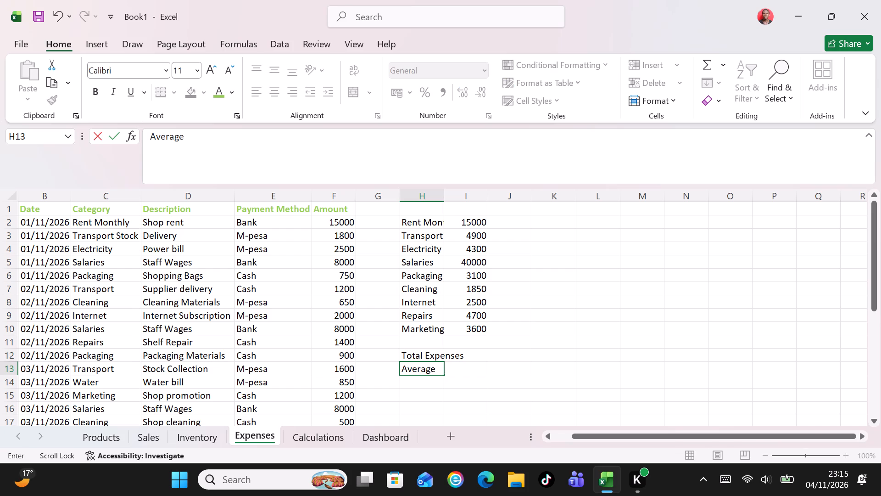
pyautogui.write('Expense')
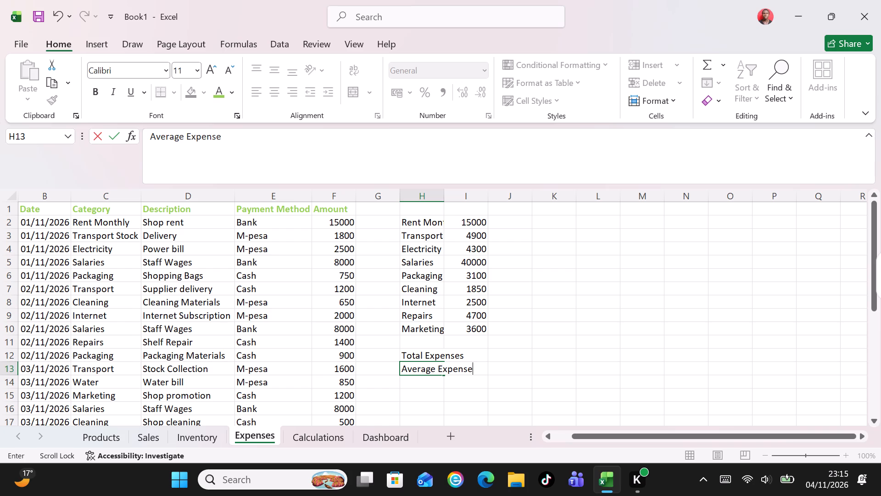
pyautogui.press('Return')
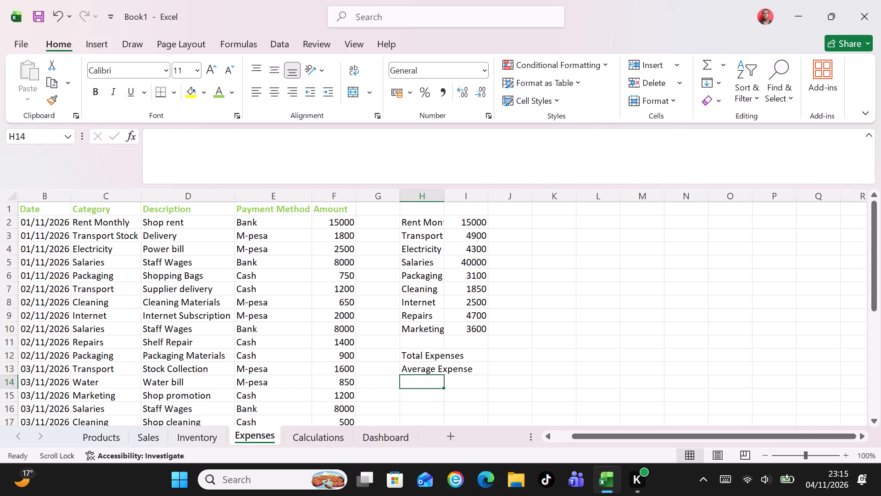
pyautogui.write('Highest')
pyautogui.press('space')
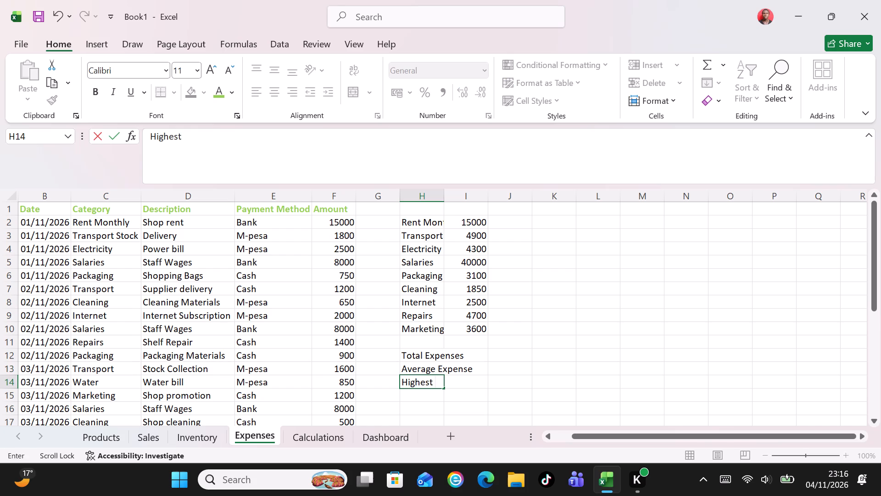
pyautogui.write('Expense')
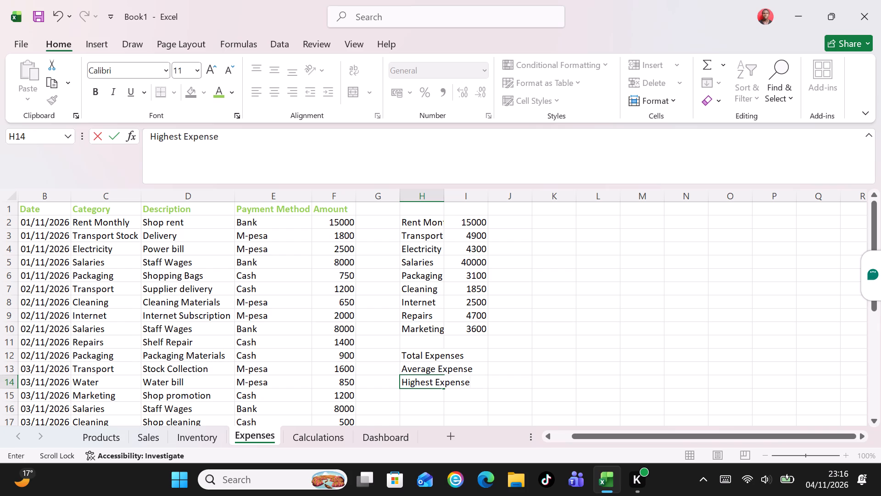
pyautogui.press('Return')
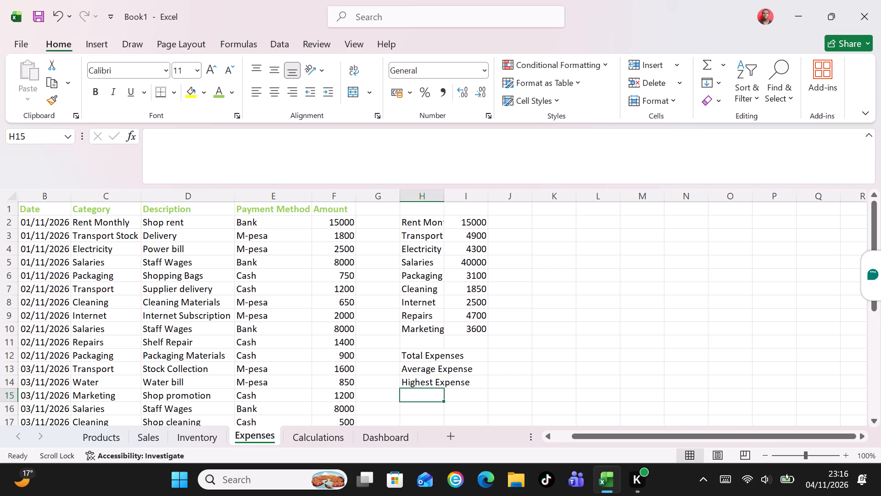
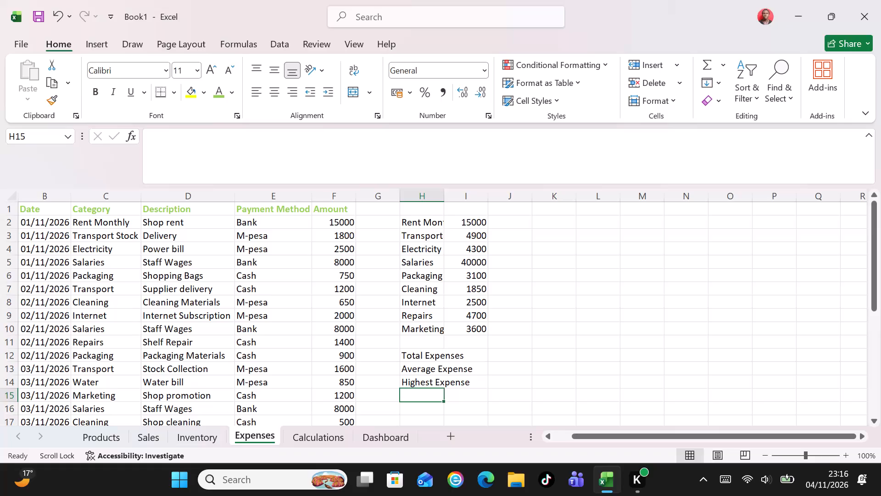
# Add the labels Lowest Expense in H15 and Number of Transactions in H16 beneath the Highest Expense label.
pyautogui.write('Lowest')
pyautogui.press('space')
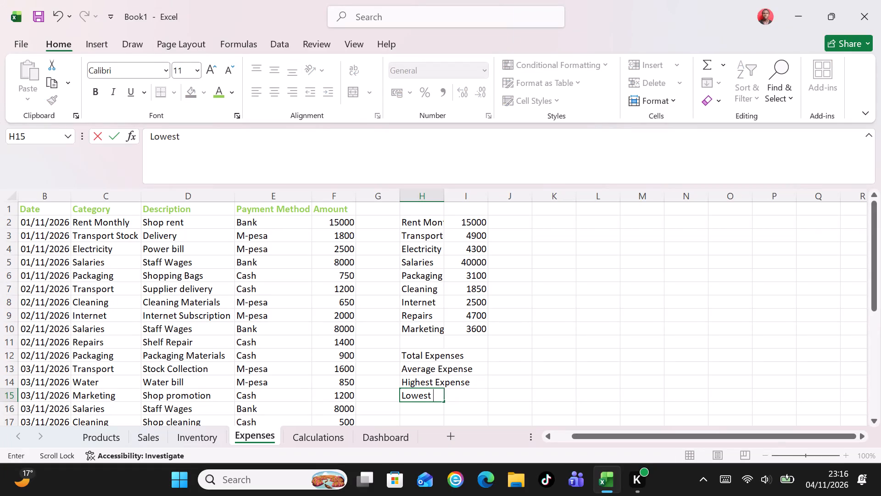
pyautogui.write('Expense')
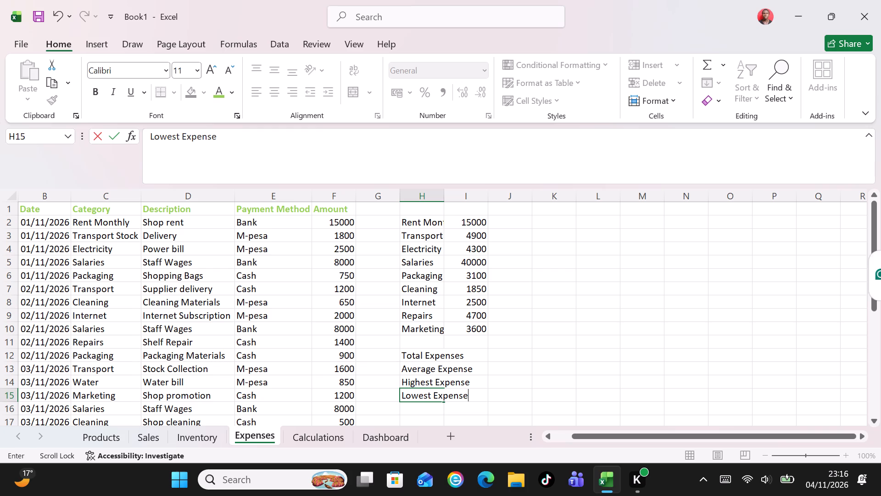
pyautogui.press('Return')
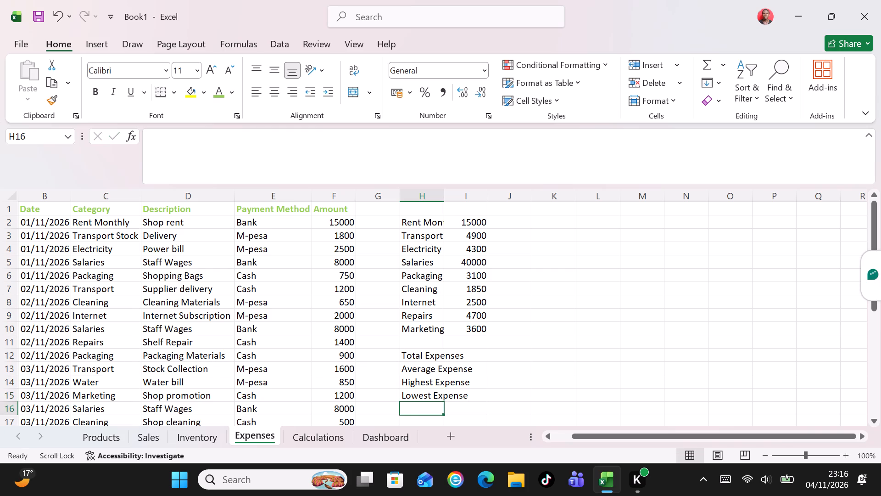
pyautogui.hotkey('shift', 'n')
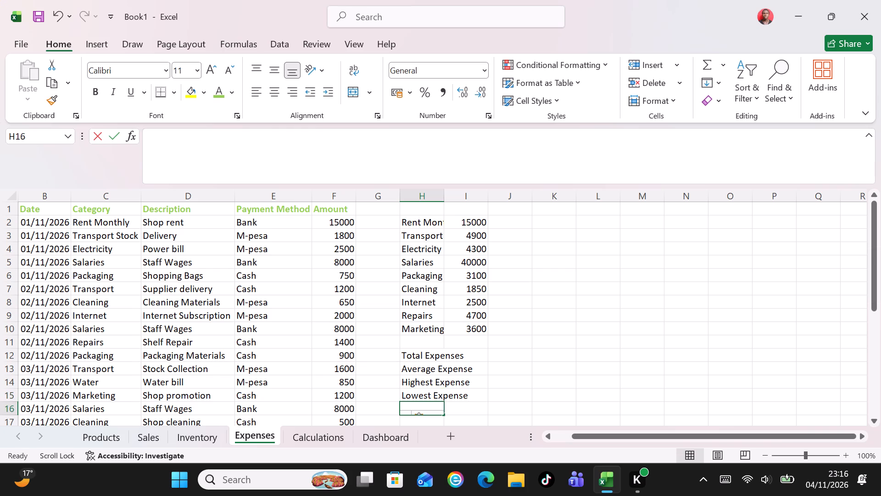
pyautogui.write('umber')
pyautogui.press('space')
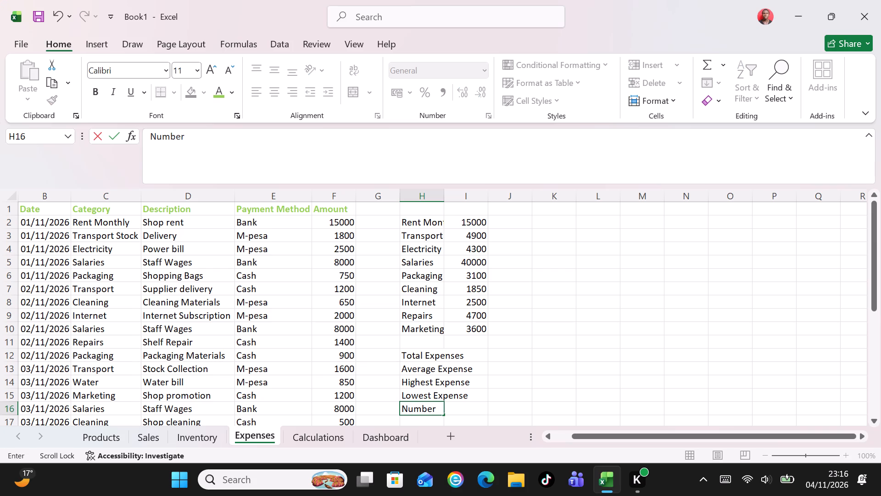
pyautogui.write('of')
pyautogui.press('space')
pyautogui.write('Transaction')
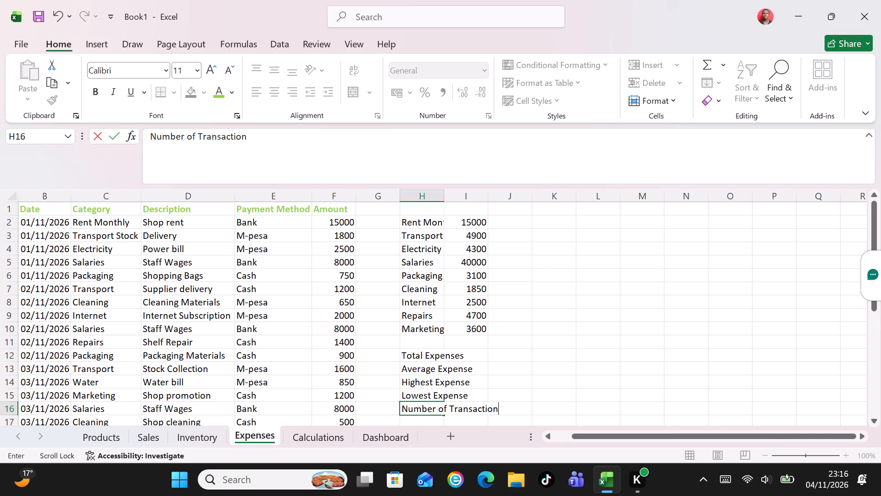
pyautogui.press('s')
pyautogui.press('Tab')
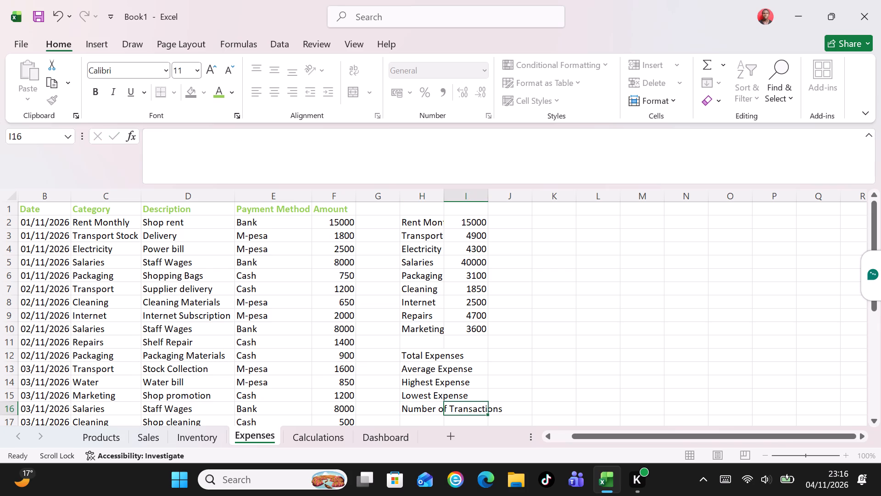
# AutoFit the width of column H to its longest summary label.
pyautogui.click(470, 358)
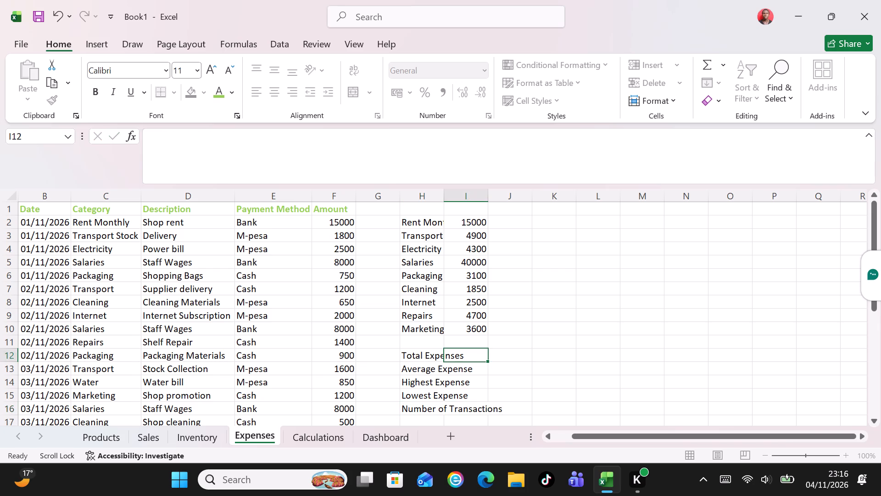
pyautogui.doubleClick(447, 200)
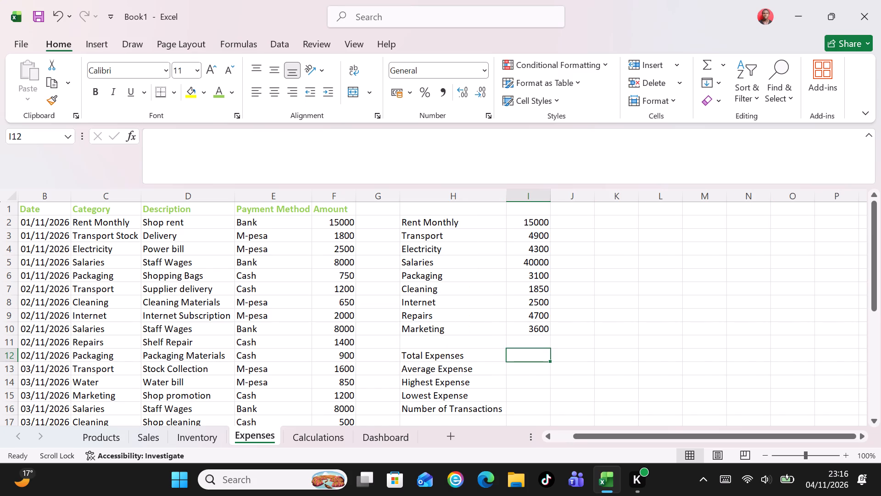
# Enter the formula =SUM(F2:F31) in I12 for Total Expenses.
pyautogui.click(524, 353)
pyautogui.press('=')
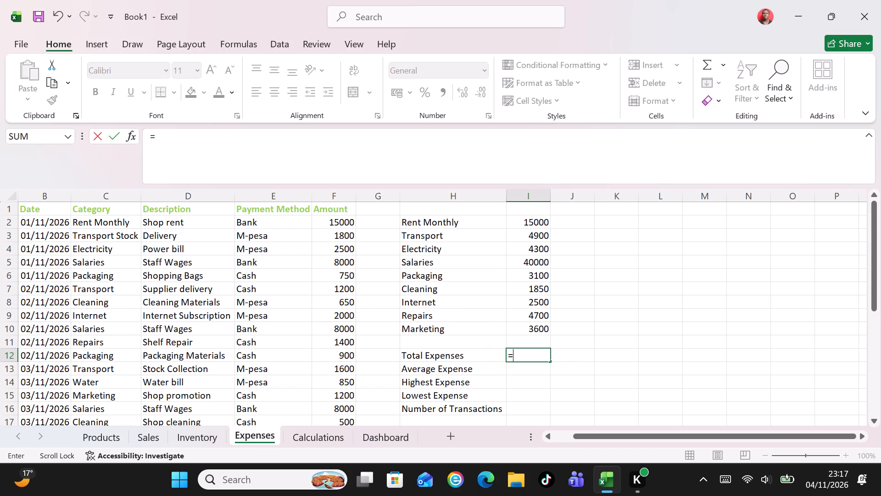
pyautogui.write('SUM')
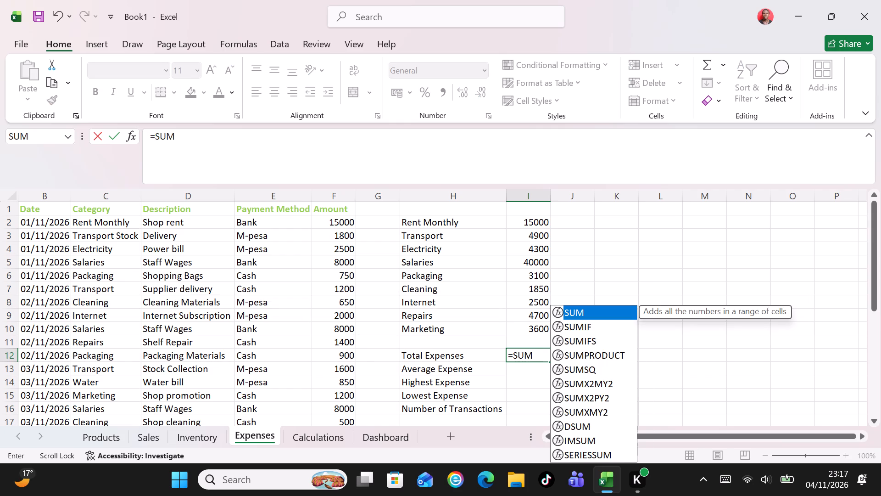
pyautogui.hotkey('shift', '(')
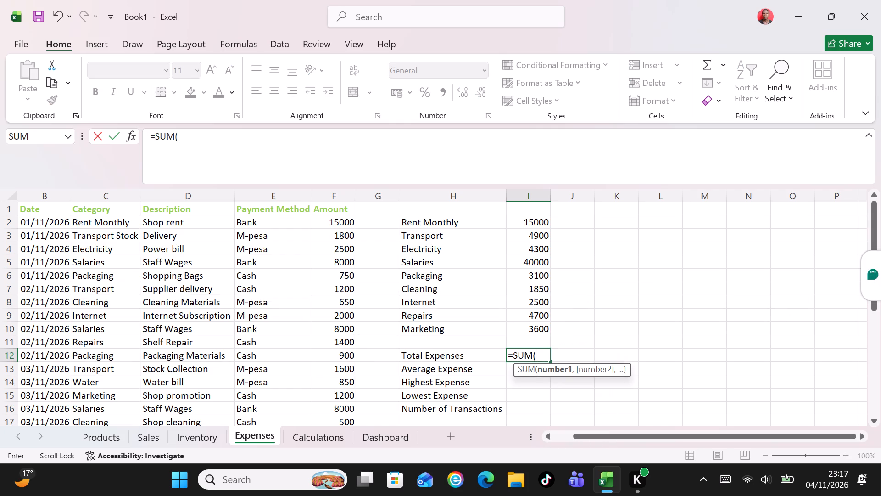
pyautogui.write('F2')
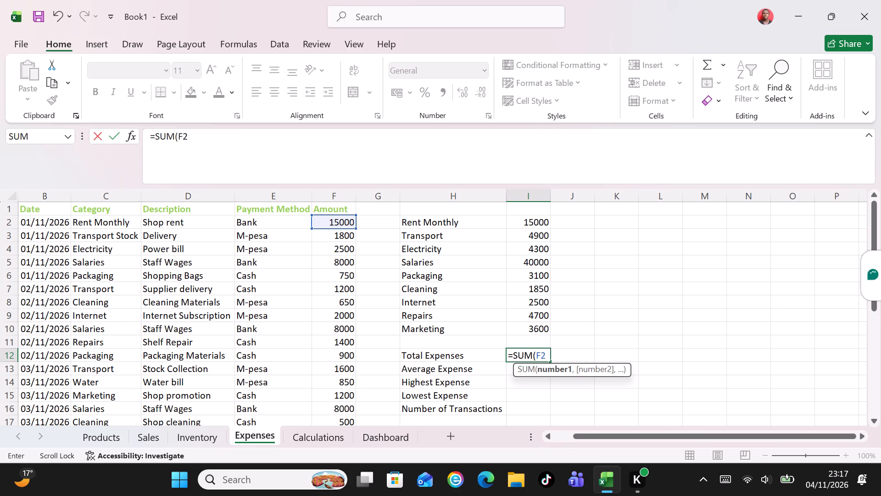
pyautogui.hotkey('shift', ':')
pyautogui.write('F31')
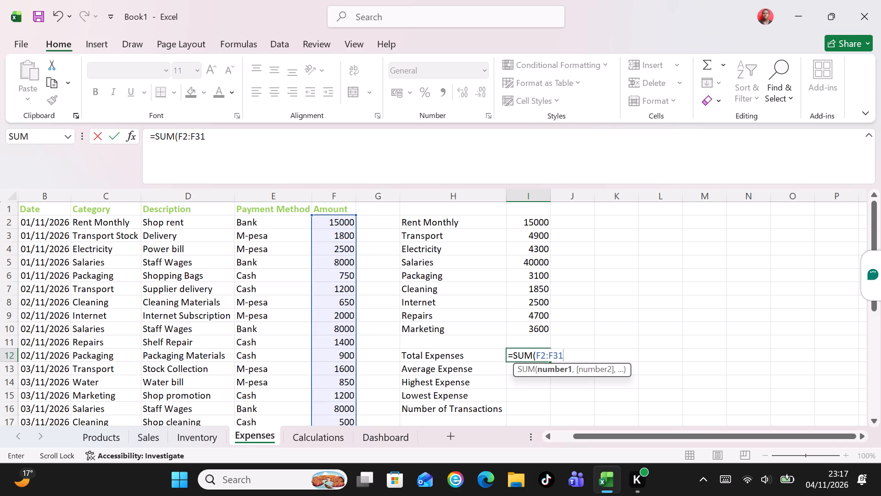
pyautogui.hotkey('shift', ')')
pyautogui.press('Return')
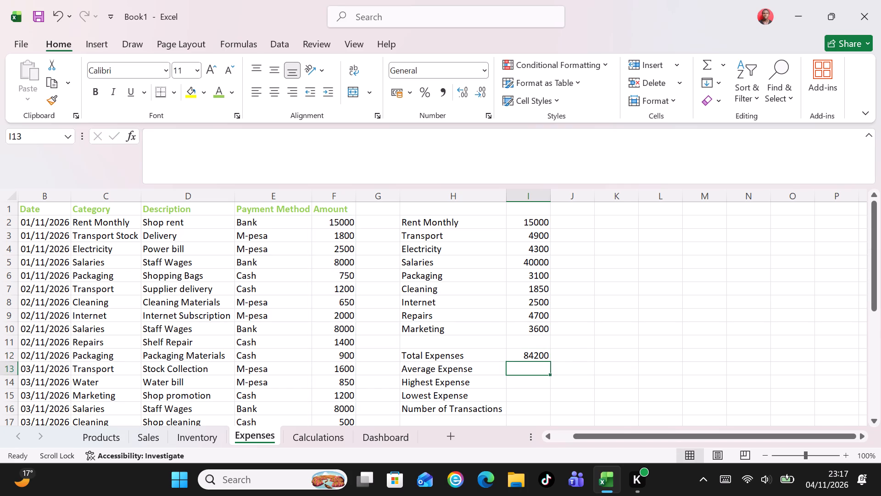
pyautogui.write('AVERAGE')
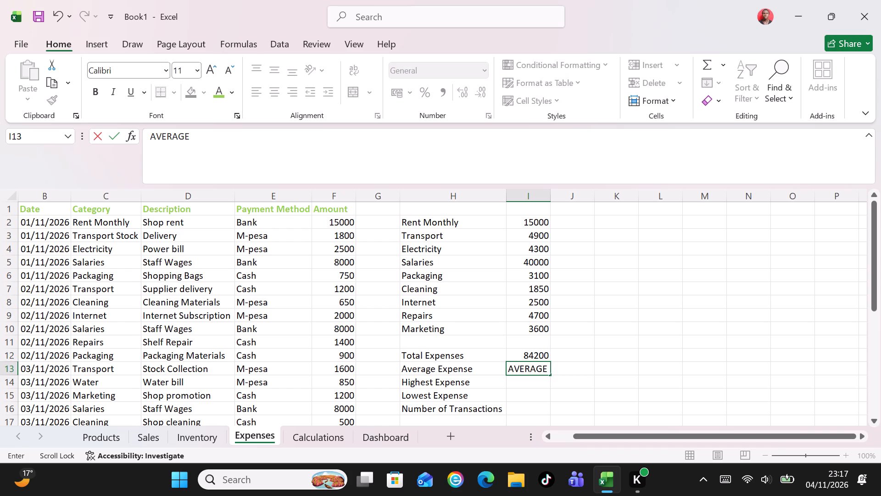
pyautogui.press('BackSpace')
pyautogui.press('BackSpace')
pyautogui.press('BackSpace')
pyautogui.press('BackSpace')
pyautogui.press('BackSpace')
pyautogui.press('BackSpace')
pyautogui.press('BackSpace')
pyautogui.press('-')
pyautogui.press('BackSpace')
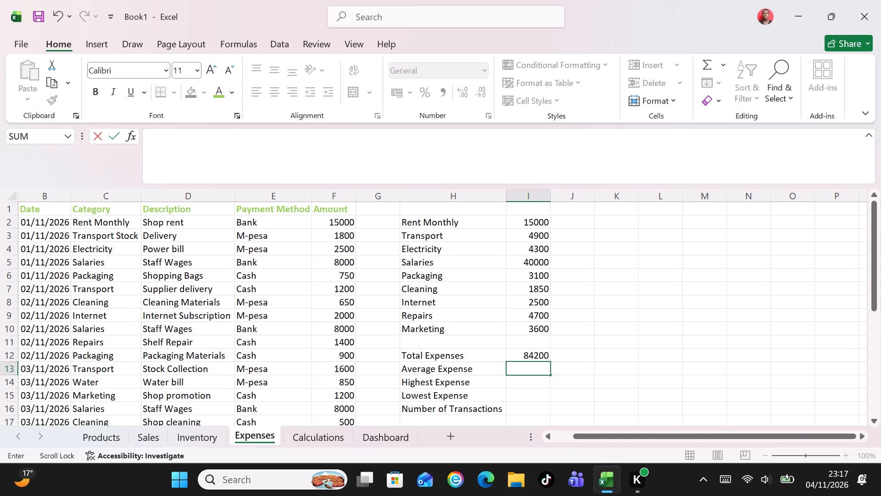
# Enter the formula =AVERAGE(F2:F31) in I13 for Average Expense.
pyautogui.write('=AVERA')
pyautogui.write('GE')
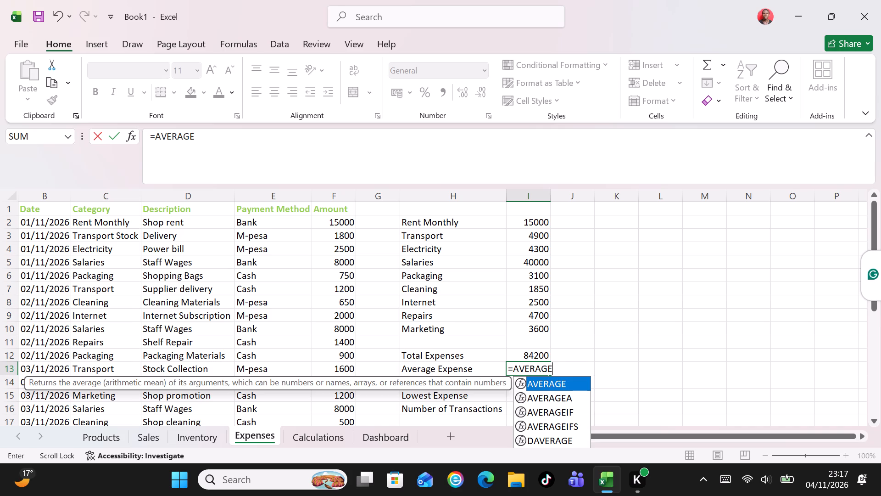
pyautogui.hotkey('shift', '(')
pyautogui.write('F2')
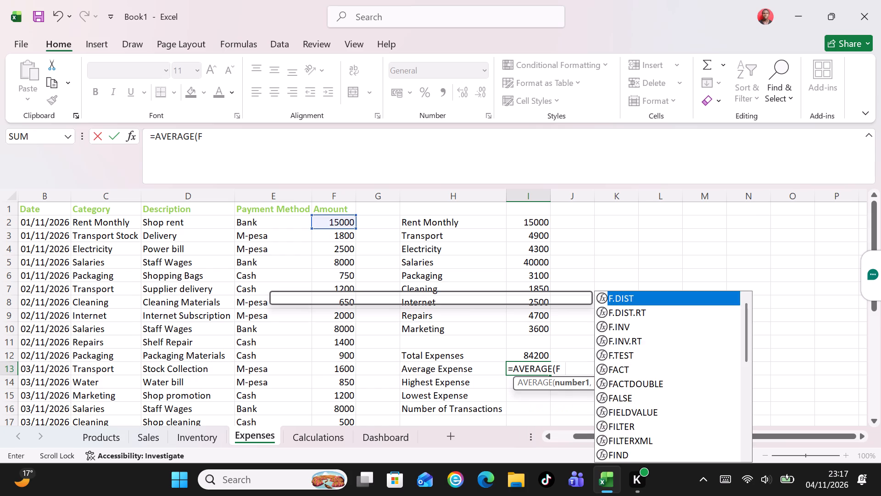
pyautogui.hotkey('shift', ':')
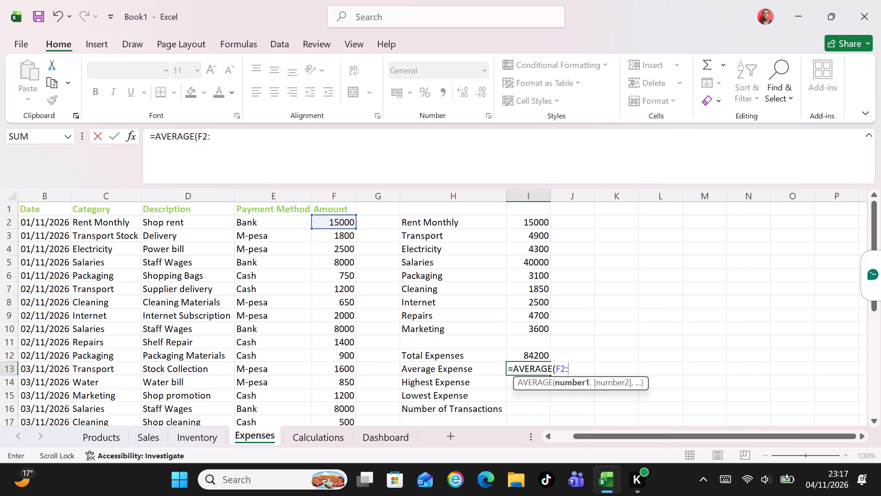
pyautogui.write('F31')
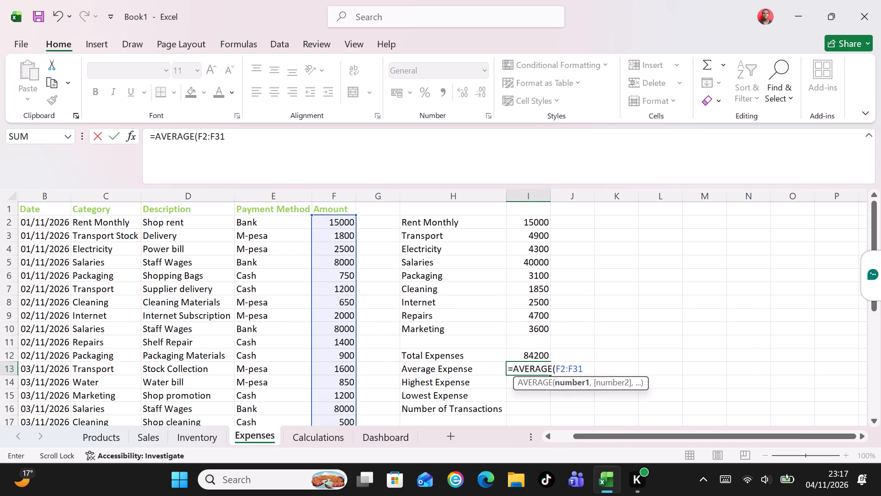
pyautogui.hotkey('shift', ')')
pyautogui.press('Return')
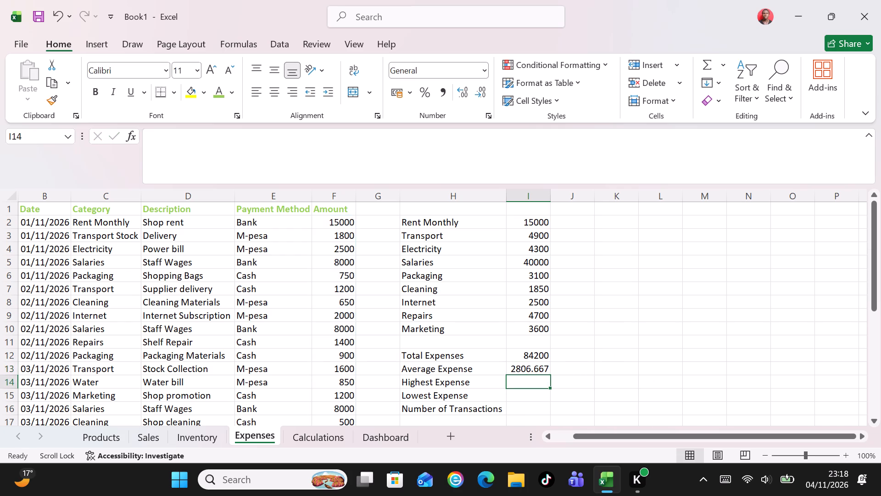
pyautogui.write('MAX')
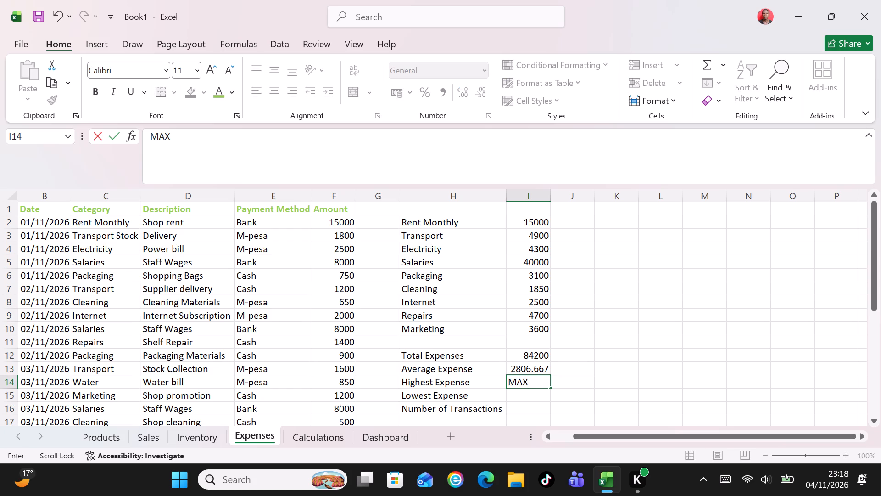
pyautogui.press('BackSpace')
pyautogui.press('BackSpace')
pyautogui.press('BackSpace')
# Enter the formula =MAX(F2:F31) in I14 for Highest Expense.
pyautogui.write('=MAX')
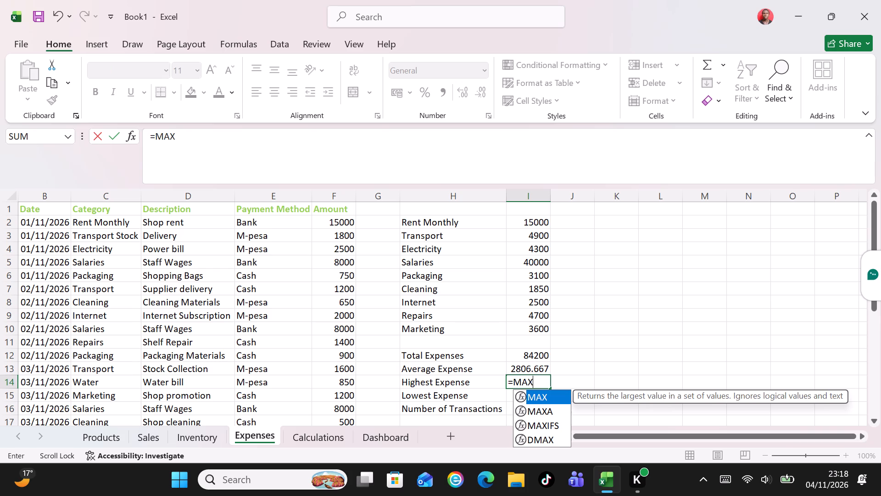
pyautogui.hotkey('shift', '(')
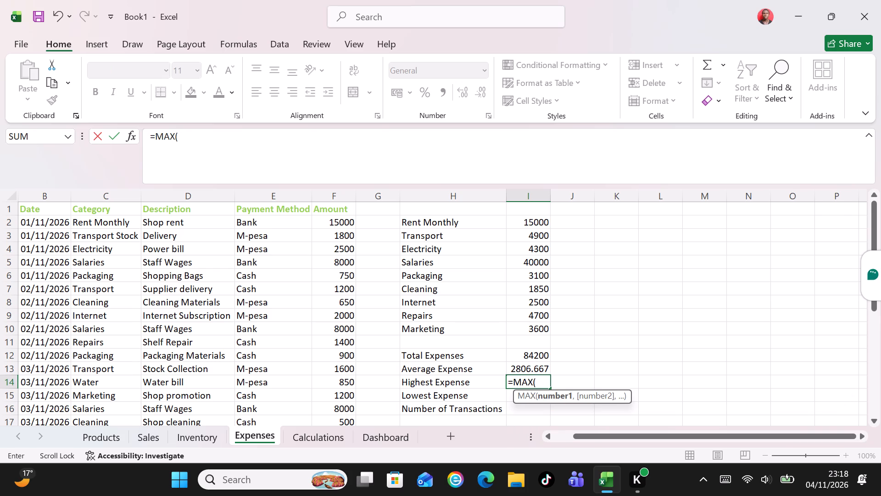
pyautogui.write('F2')
pyautogui.hotkey('shift', ':')
pyautogui.write('F31')
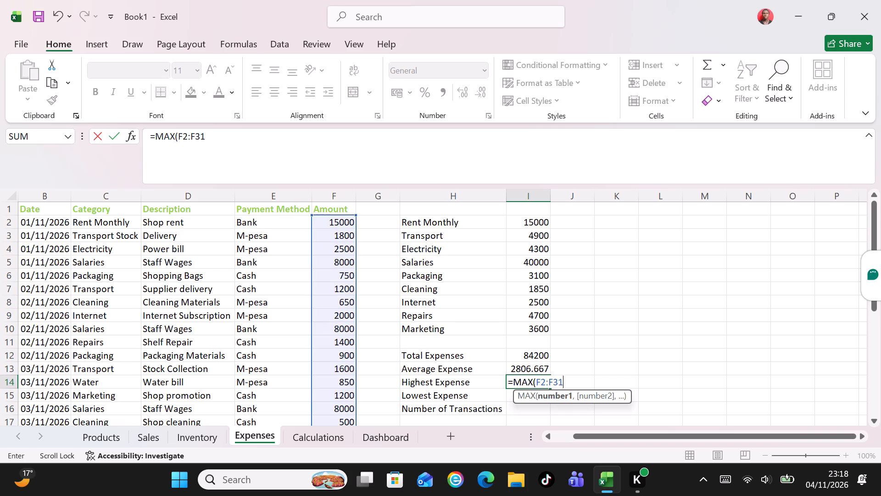
pyautogui.hotkey('shift', ')')
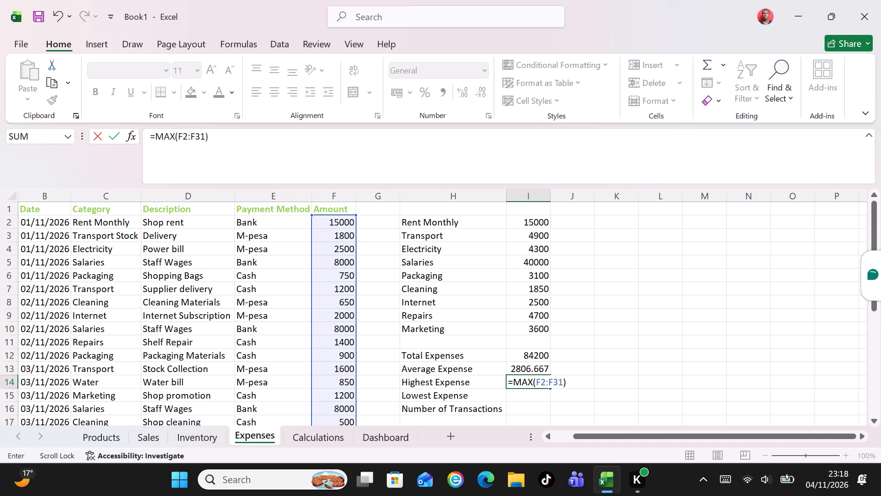
pyautogui.press('Return')
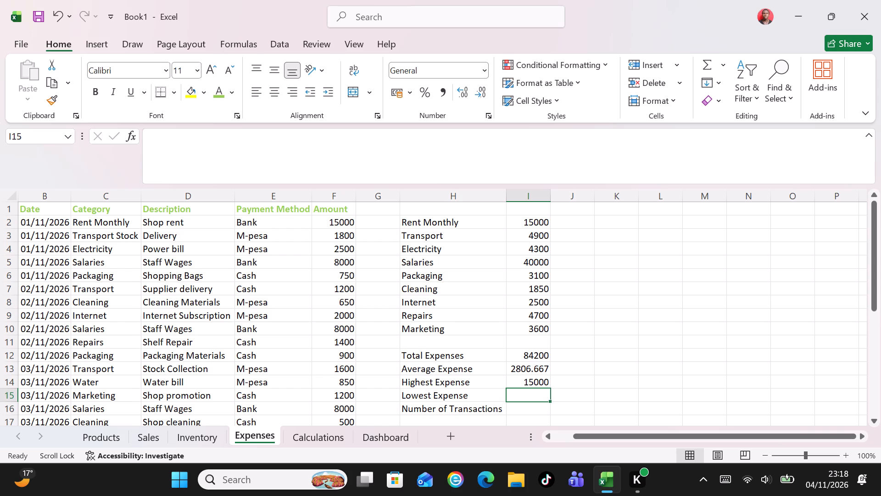
# Enter the formula =MIN(F2:F31) in I15 for Lowest Expense.
pyautogui.write('=MIN')
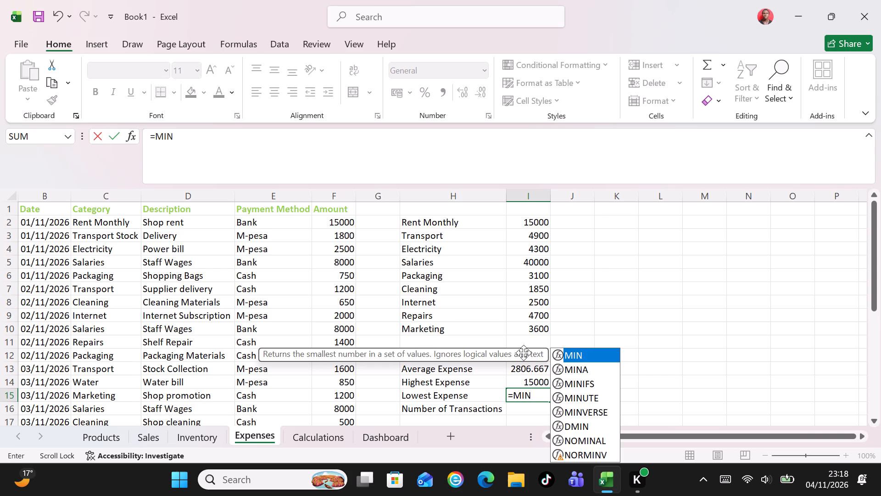
pyautogui.hotkey('shift', '(')
pyautogui.write('F2')
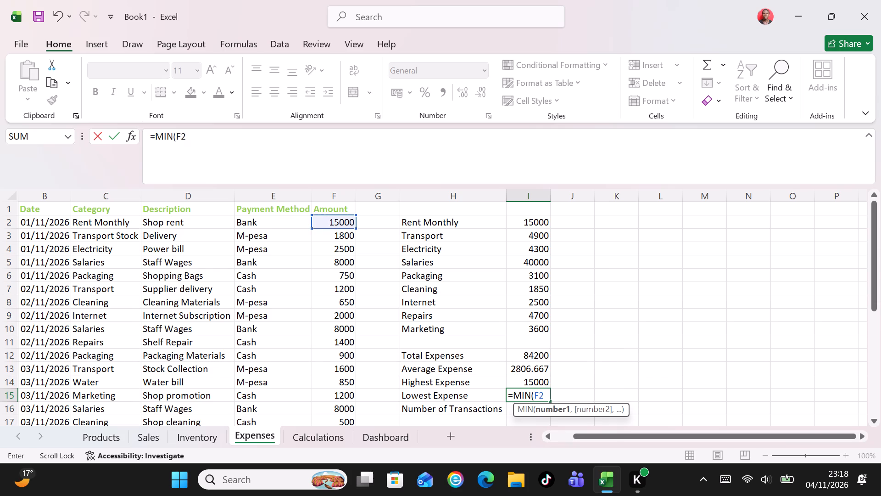
pyautogui.write(':F')
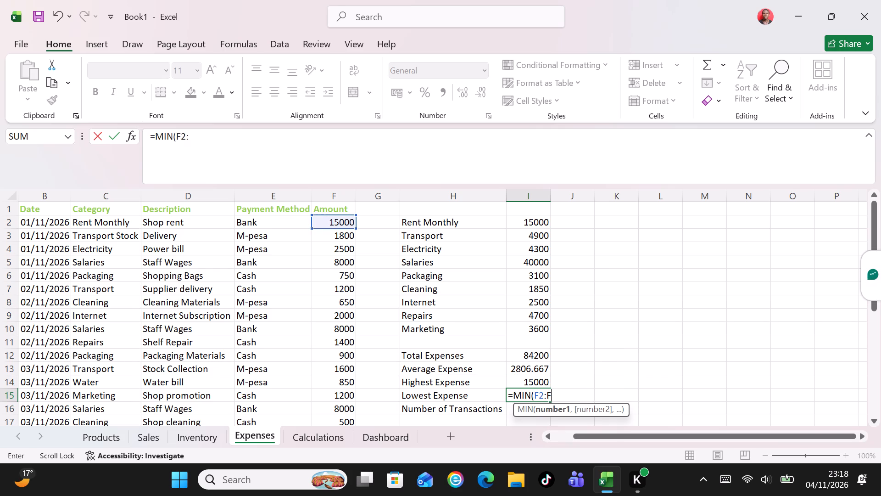
pyautogui.write('31')
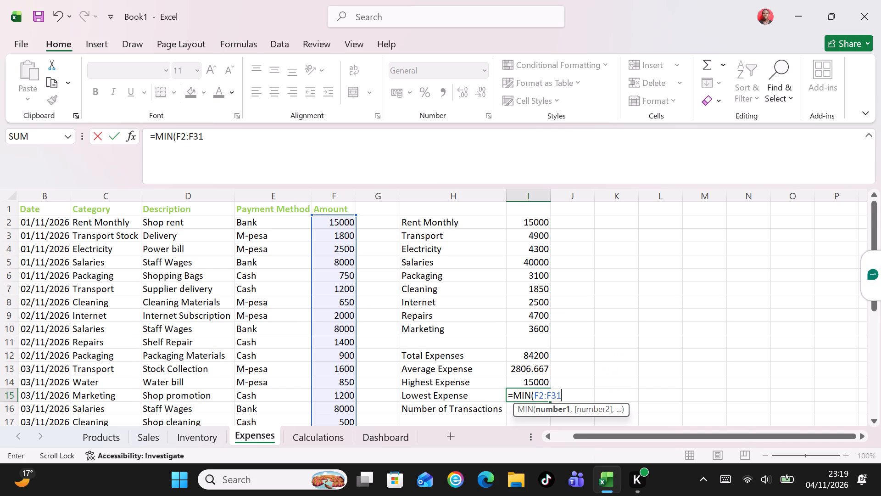
pyautogui.hotkey('shift', ')')
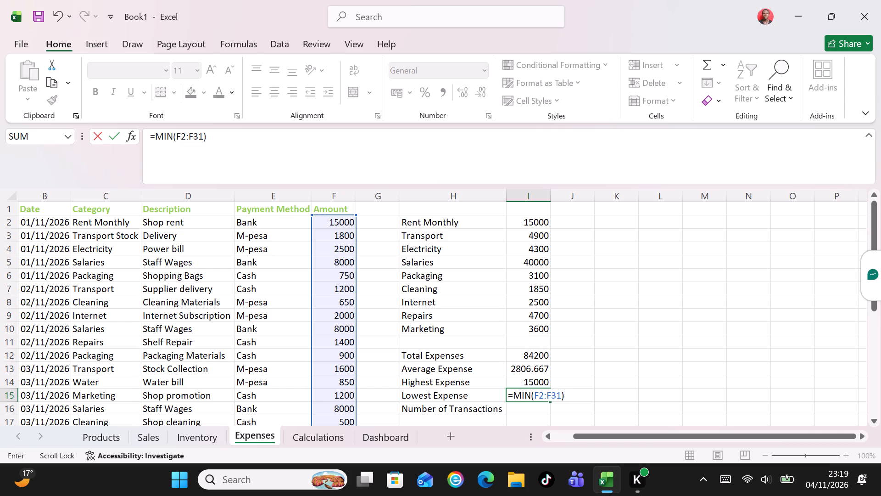
pyautogui.press('Return')
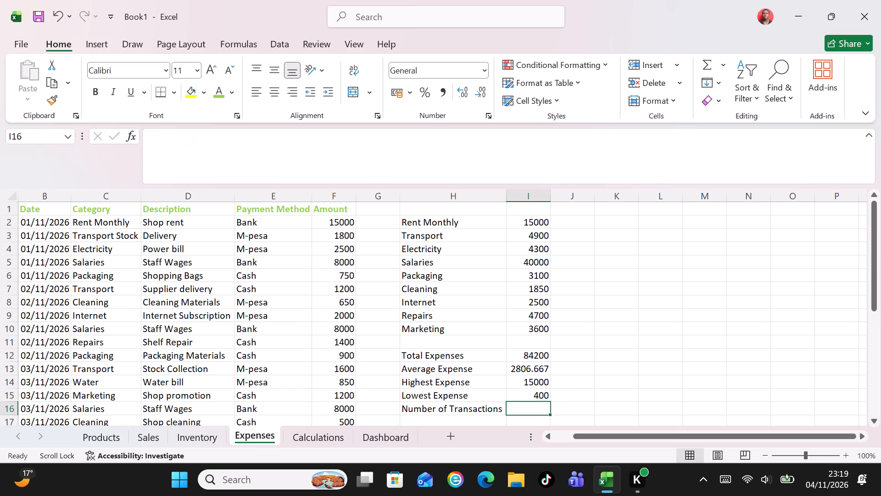
# Enter the formula =COUNT(F2:F31) in I16 for Number of Transactions.
pyautogui.write('=COUNT')
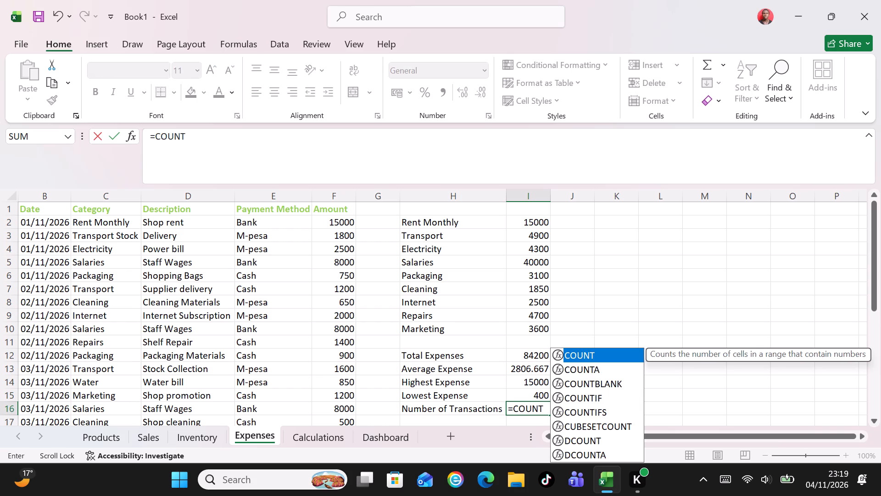
pyautogui.hotkey('shift', '(')
pyautogui.write('F2')
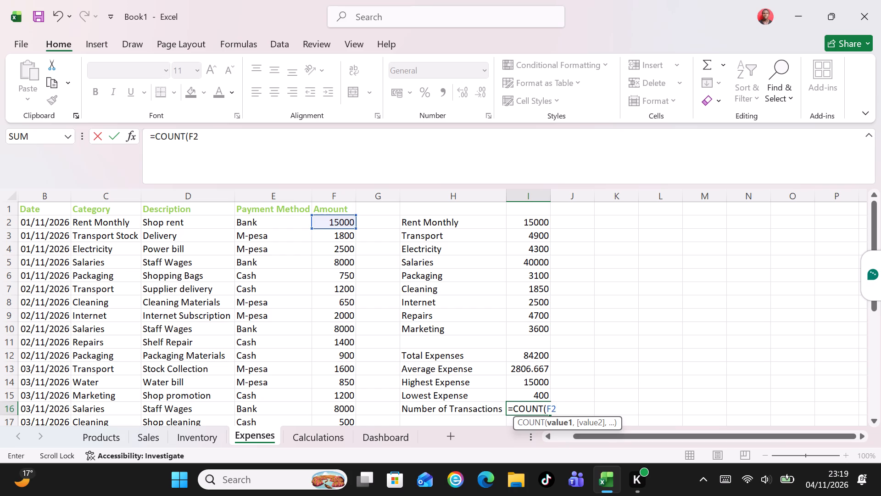
pyautogui.hotkey('shift', ':')
pyautogui.write('F31')
pyautogui.hotkey('shift', ')')
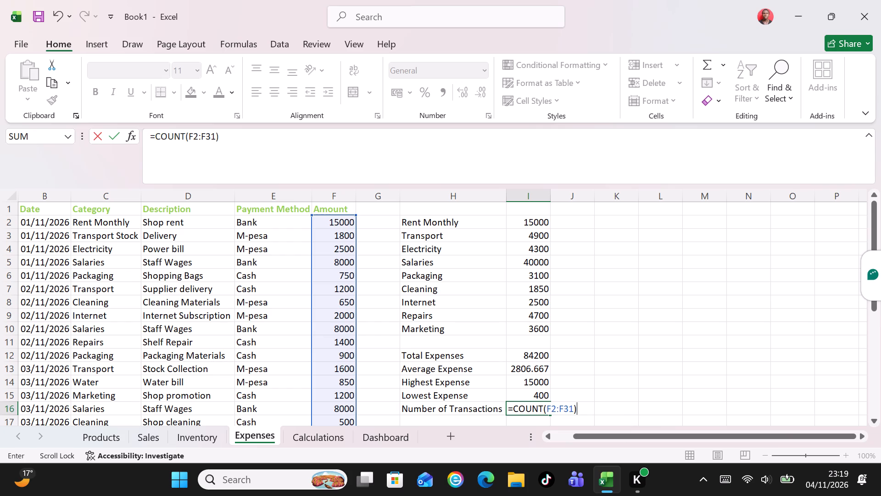
pyautogui.press('Return')
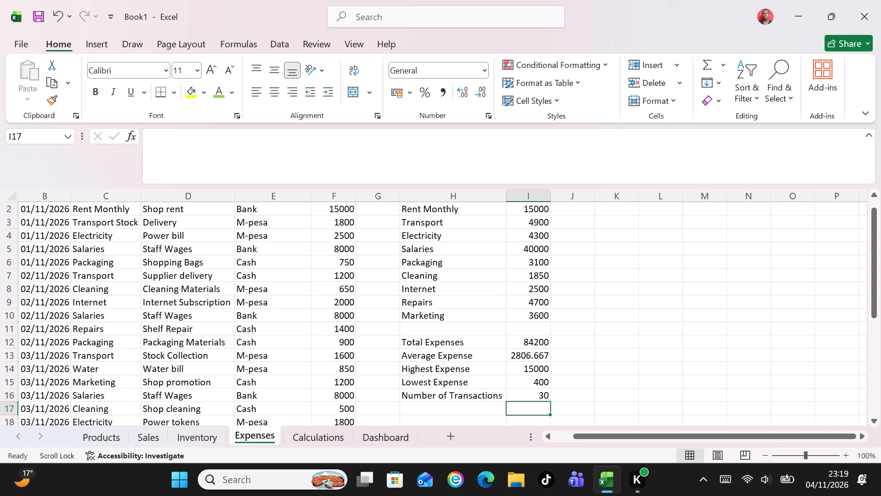
# Add the label M-Pesa Transactions in H18, leaving one blank row below Number of Transactions.
pyautogui.press('pagedown')
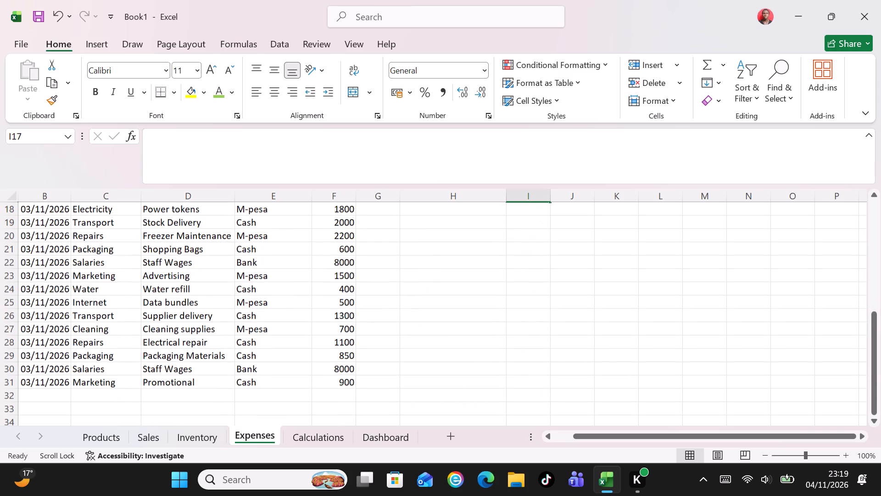
pyautogui.press('pageup')
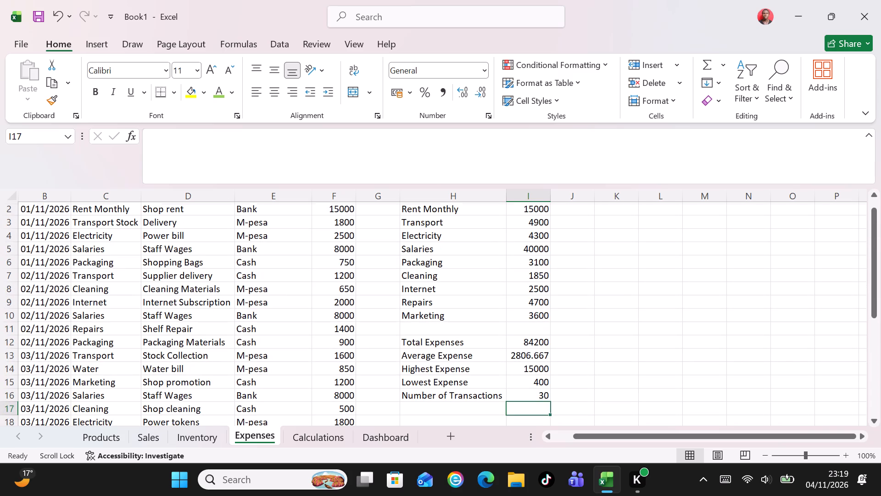
pyautogui.click(873, 421)
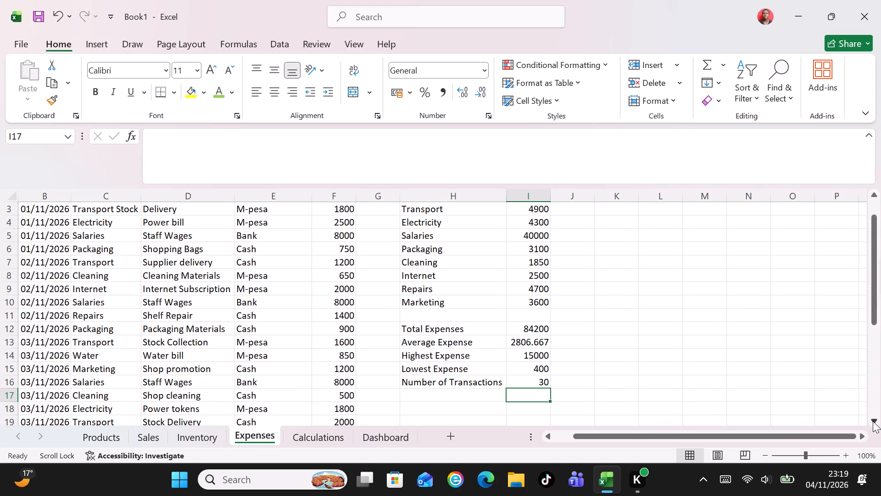
pyautogui.click(427, 410)
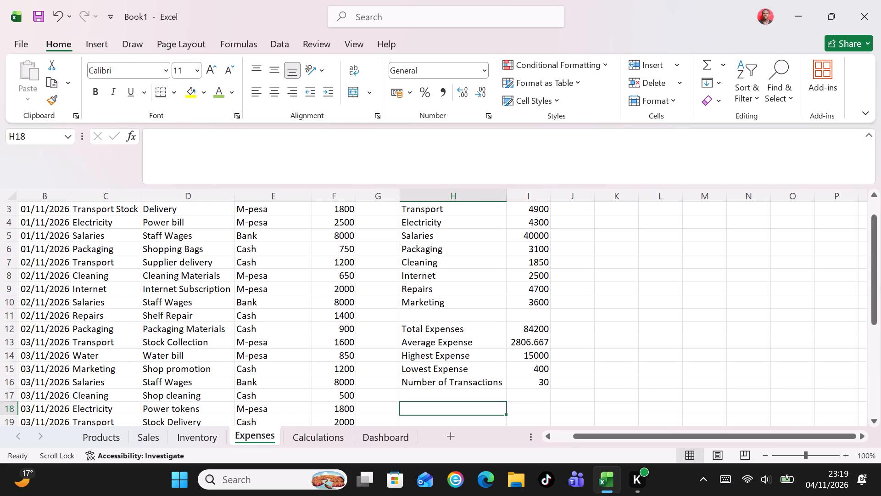
pyautogui.press('m')
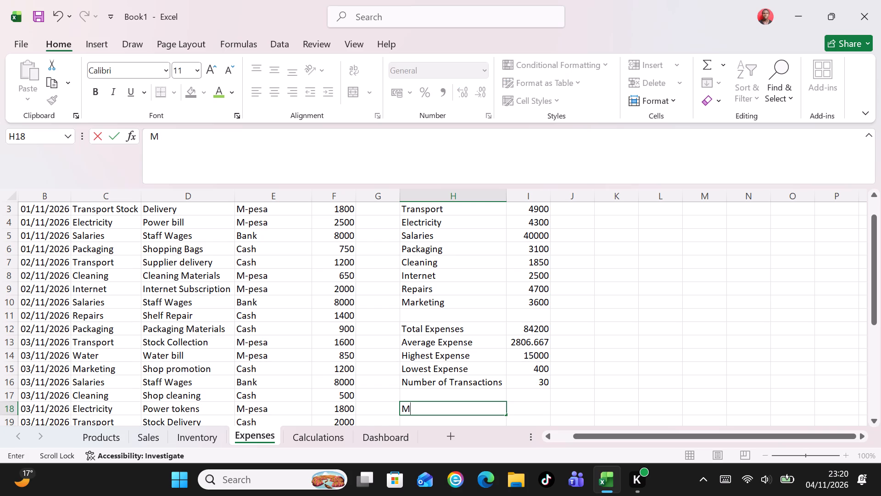
pyautogui.press('-')
pyautogui.press('p')
pyautogui.write('esa')
pyautogui.press('space')
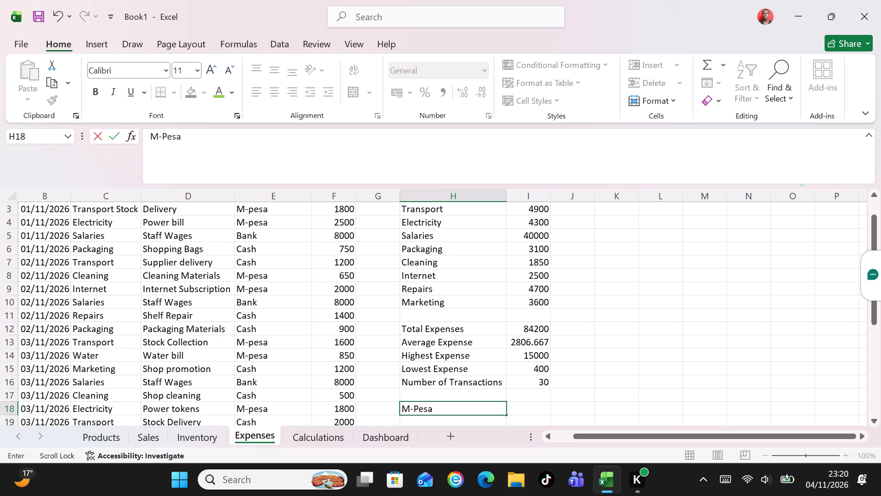
pyautogui.write('Transactions')
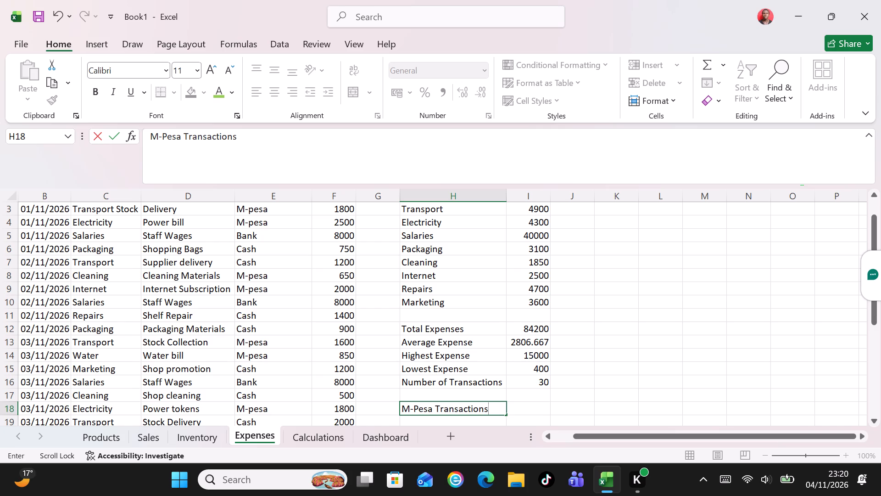
pyautogui.press('Tab')
# Enter the formula =COUNTIF(E2:E31,"M-pesa") in I18 for M-Pesa Transactions.
pyautogui.press('=')
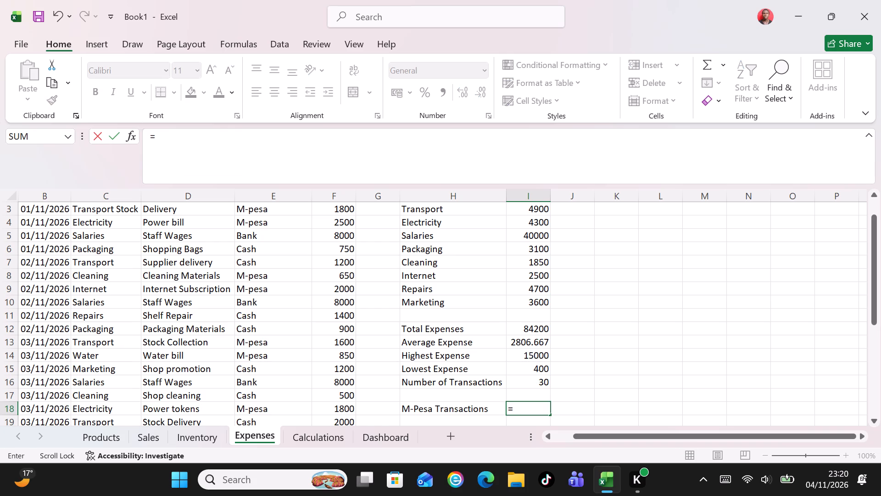
pyautogui.write('coun')
pyautogui.press('BackSpace')
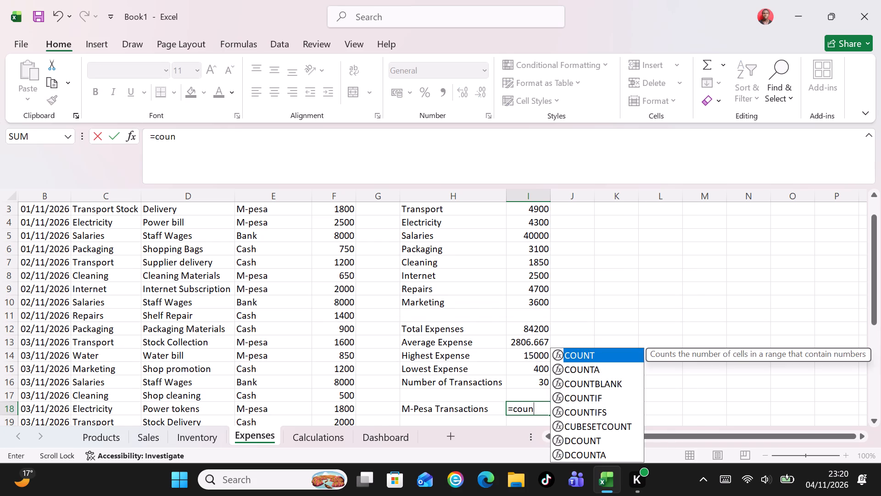
pyautogui.press('BackSpace')
pyautogui.press('BackSpace')
pyautogui.press('BackSpace')
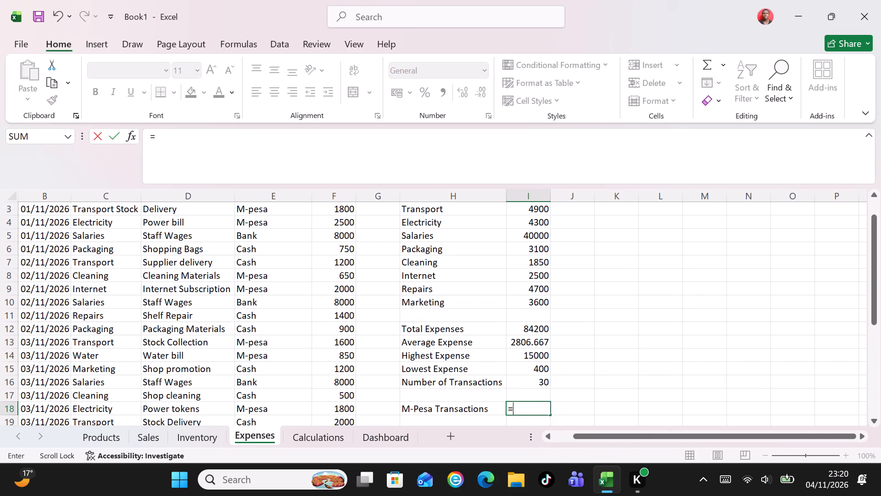
pyautogui.write('COUNTIF')
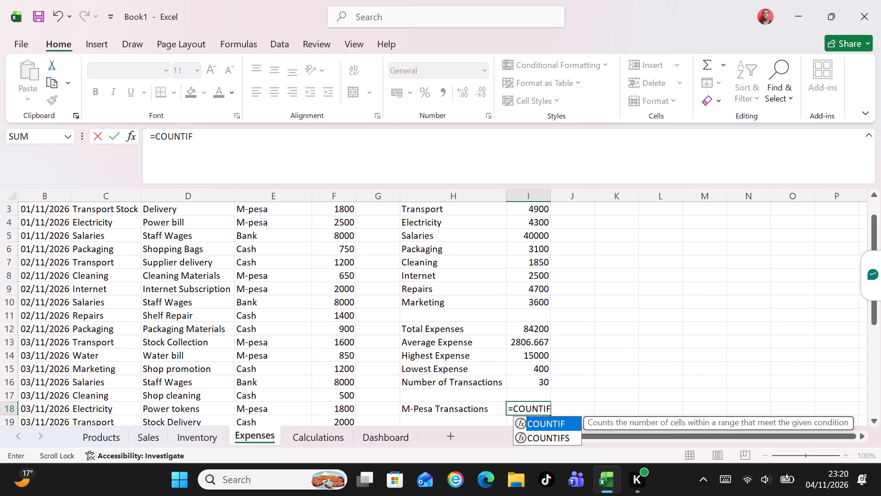
pyautogui.hotkey('shift', '(')
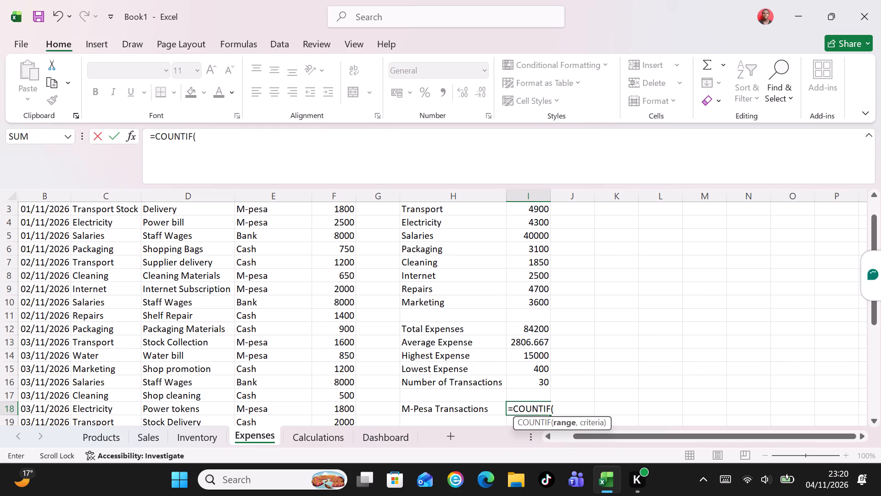
pyautogui.write('E2')
pyautogui.hotkey('shift', ':')
pyautogui.write('E31')
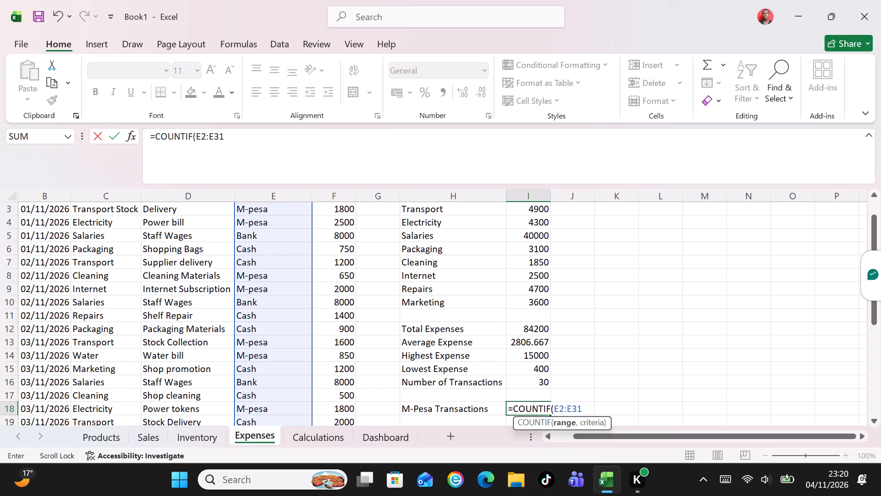
pyautogui.press(',')
pyautogui.hotkey('shift', '"')
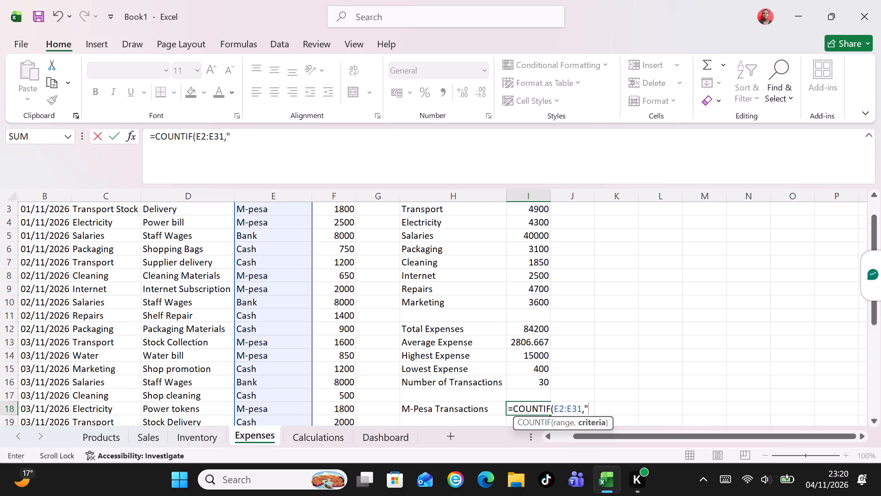
pyautogui.hotkey('shift', 'm')
pyautogui.press('BackSpace')
pyautogui.press('m')
pyautogui.press('-')
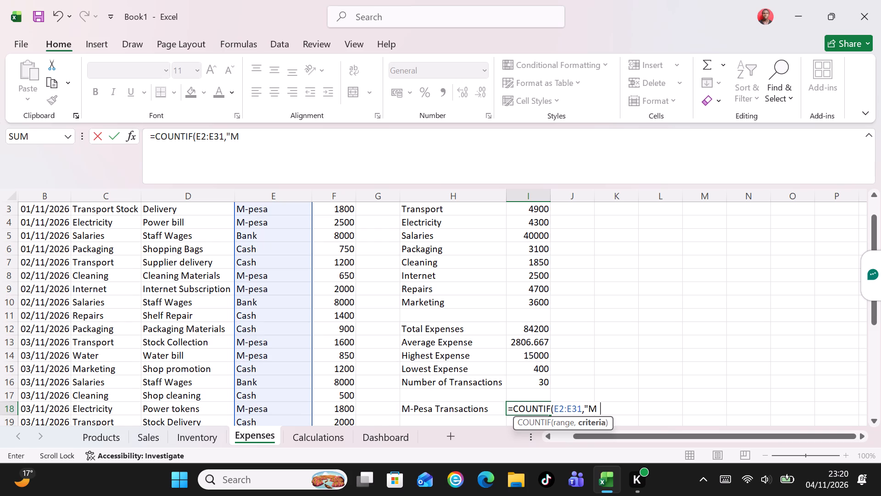
pyautogui.press('p')
pyautogui.press('BackSpace')
pyautogui.write('pesa')
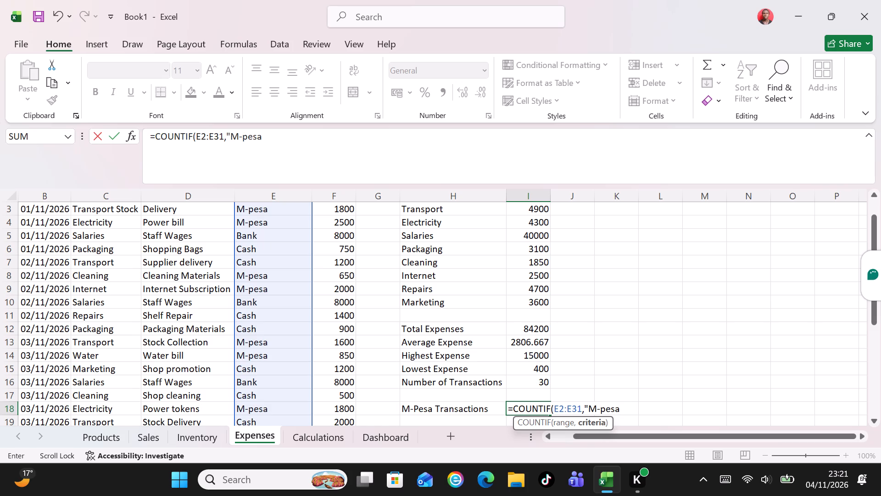
pyautogui.hotkey('shift', '"')
pyautogui.hotkey('shift', ')')
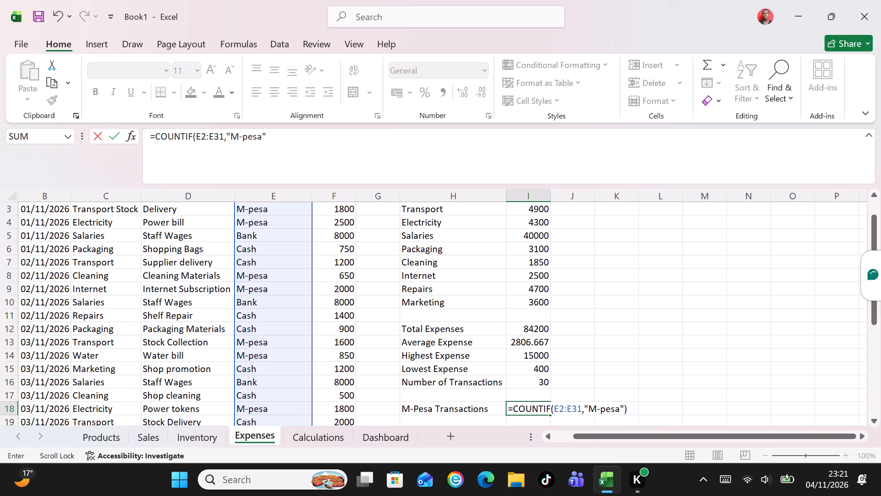
pyautogui.press('Return')
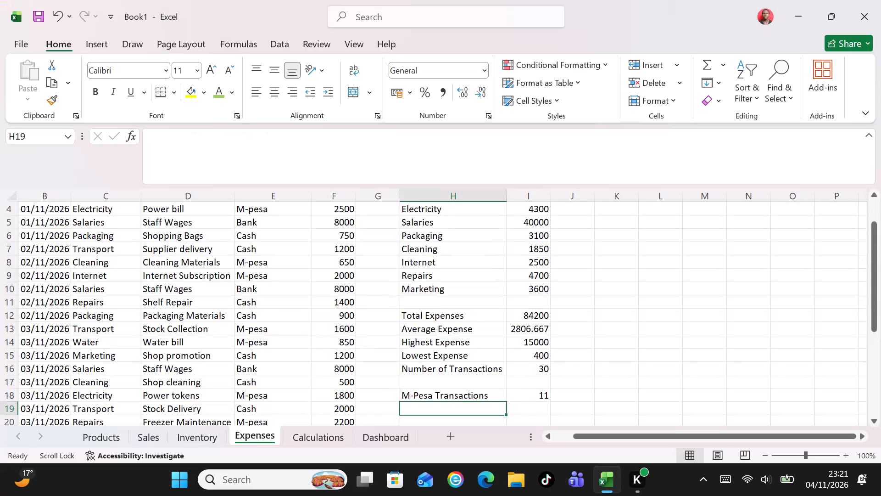
# Add the label Cash Expenses in H19, directly below M-Pesa Transactions.
pyautogui.hotkey('shift', 'c')
pyautogui.write('ash')
pyautogui.press('space')
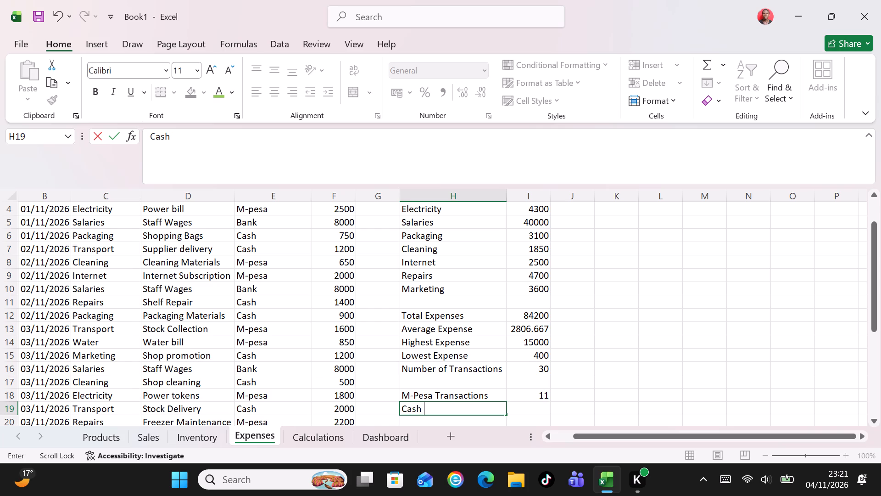
pyautogui.write('Expenses')
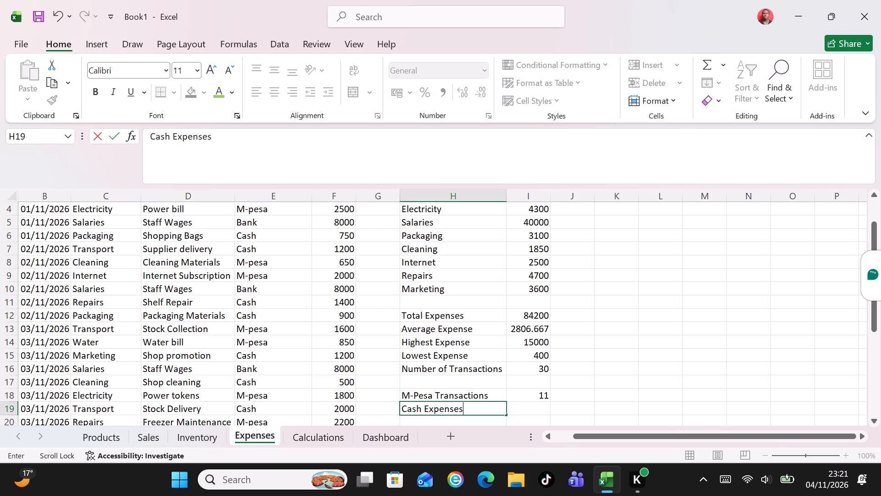
pyautogui.press('Tab')
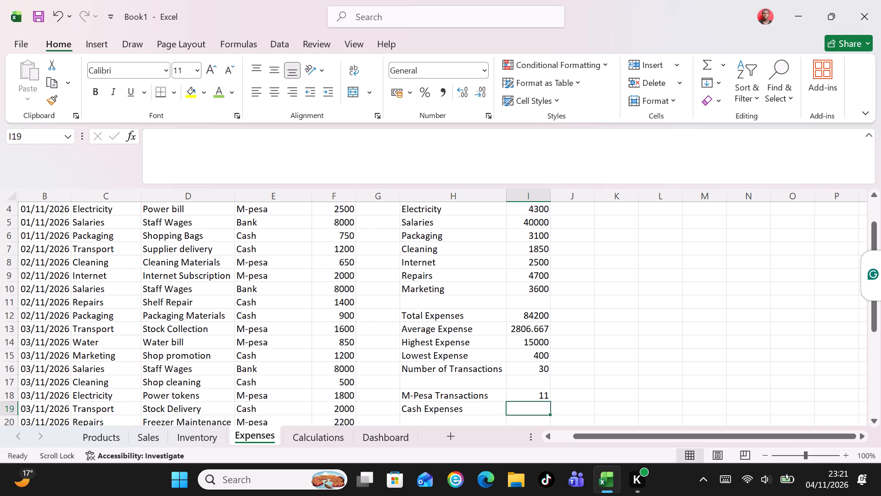
# Enter the formula =SUMIF(E2:E31,"Cash",F2:F31) in I19 for Cash Expenses.
pyautogui.press('=')
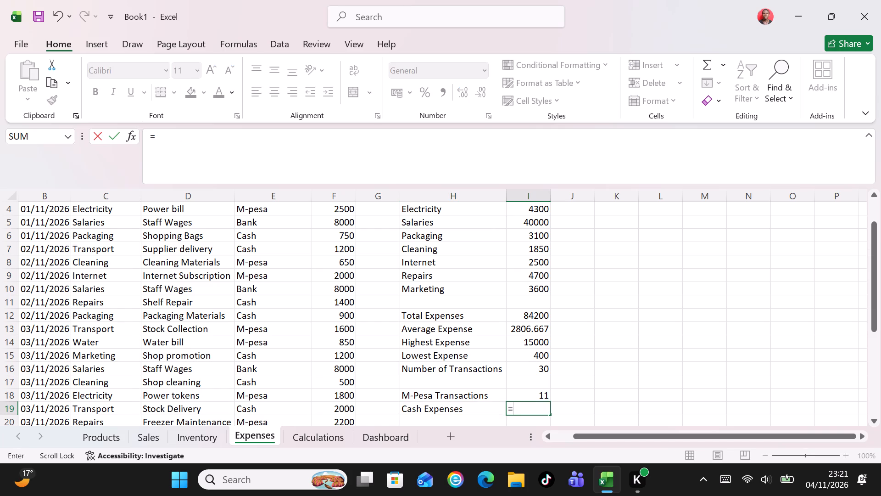
pyautogui.write('SUMI')
pyautogui.press('f')
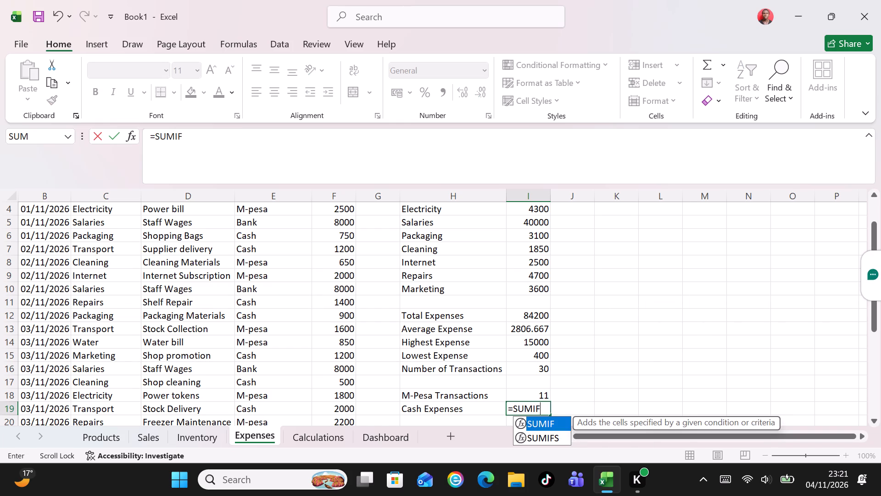
pyautogui.hotkey('shift', '(')
pyautogui.write('E2')
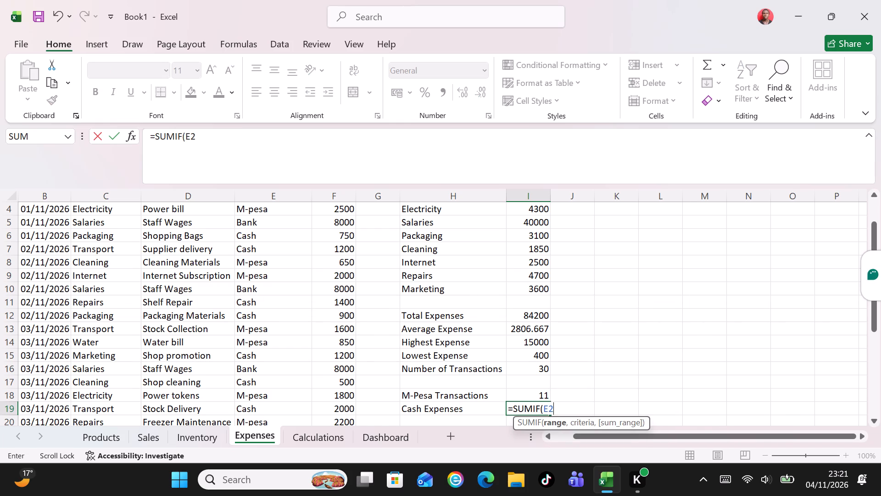
pyautogui.hotkey('shift', ':')
pyautogui.write('E31')
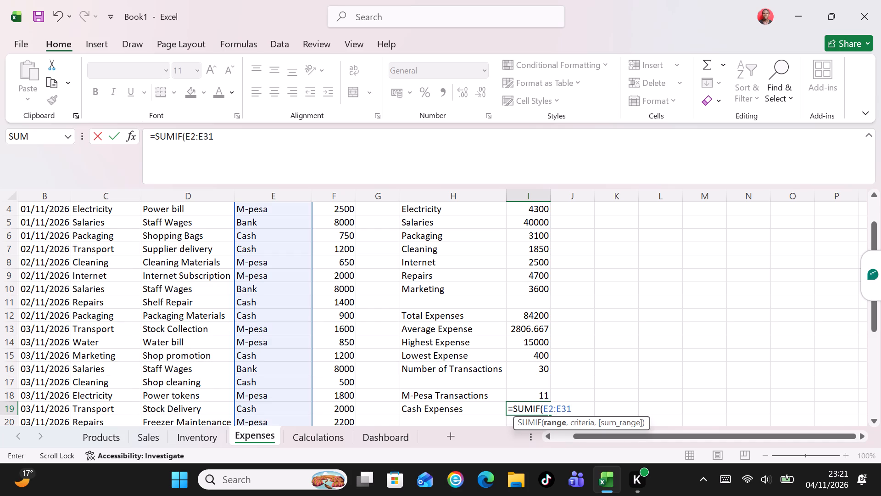
pyautogui.press(',')
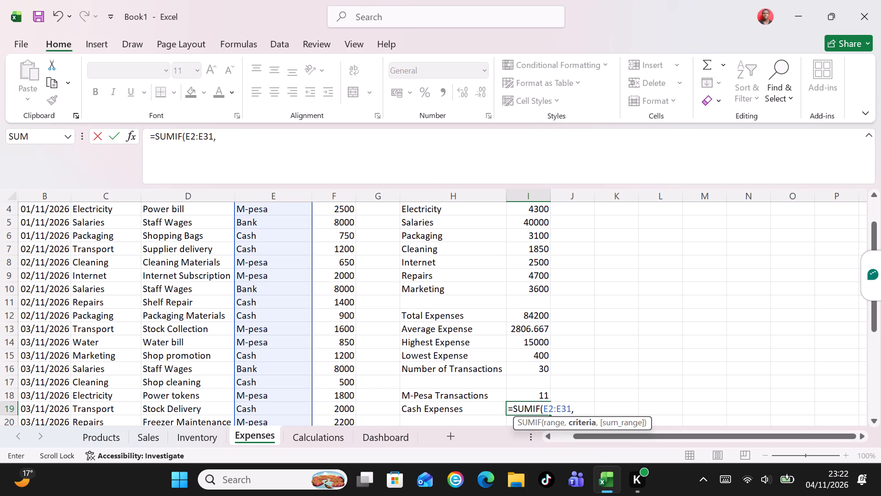
pyautogui.hotkey('shift', '"')
pyautogui.hotkey('shift', 'c')
pyautogui.hotkey('shift', 'c')
pyautogui.write('ASH')
pyautogui.press('BackSpace')
pyautogui.press('BackSpace')
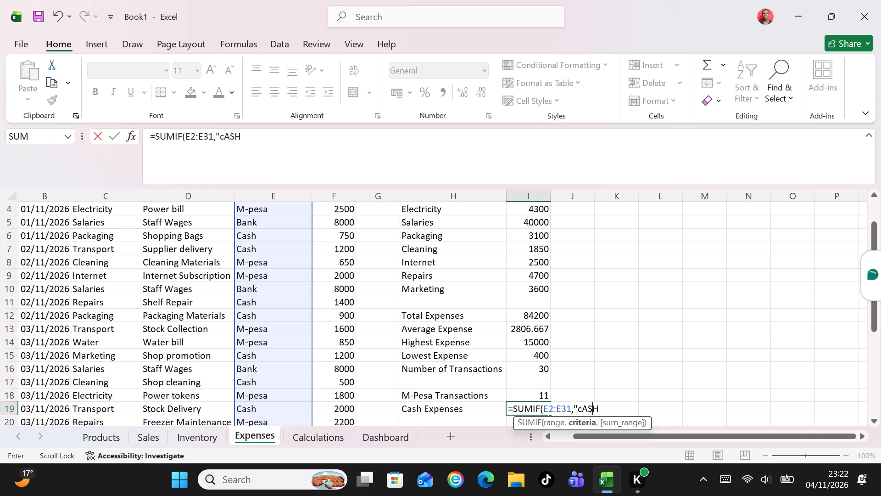
pyautogui.press('BackSpace')
pyautogui.press('BackSpace')
pyautogui.press('c')
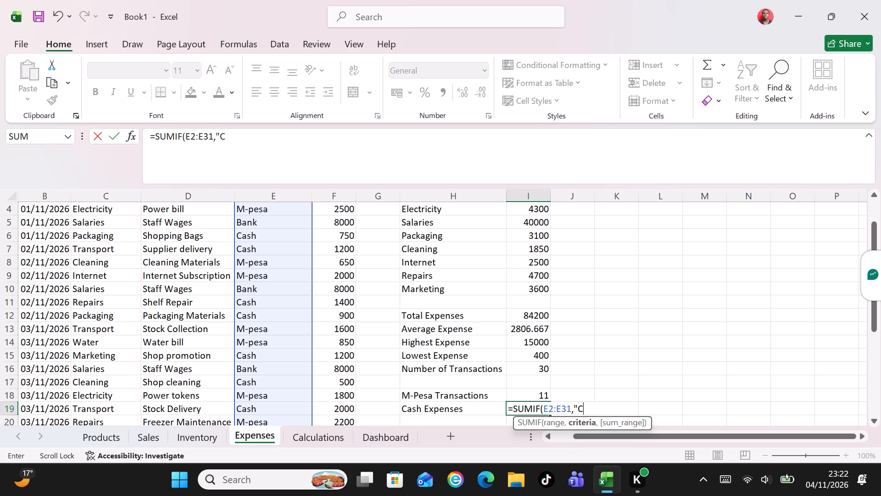
pyautogui.write('ash')
pyautogui.hotkey('shift', '"')
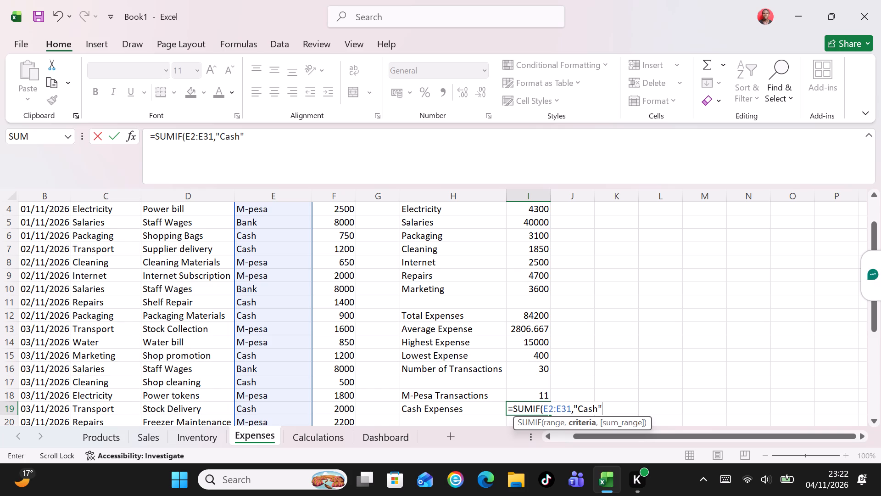
pyautogui.press(',')
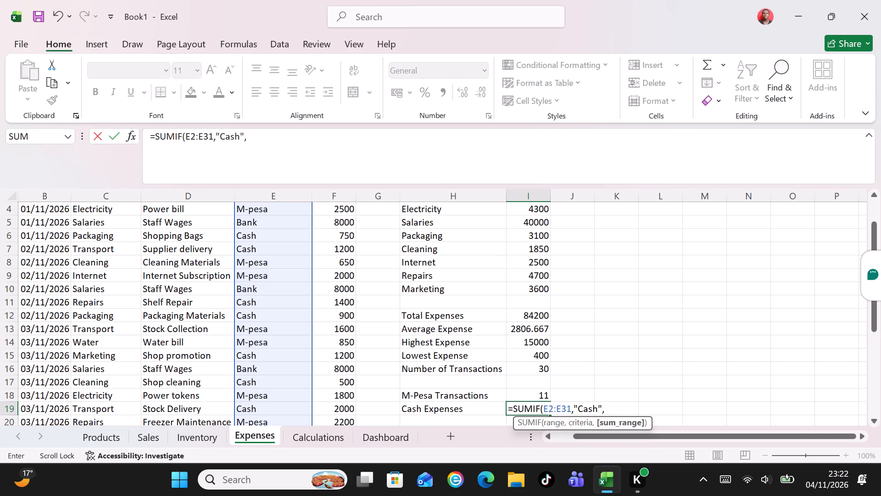
pyautogui.write('F2')
pyautogui.hotkey('shift', ':')
pyautogui.write('F31')
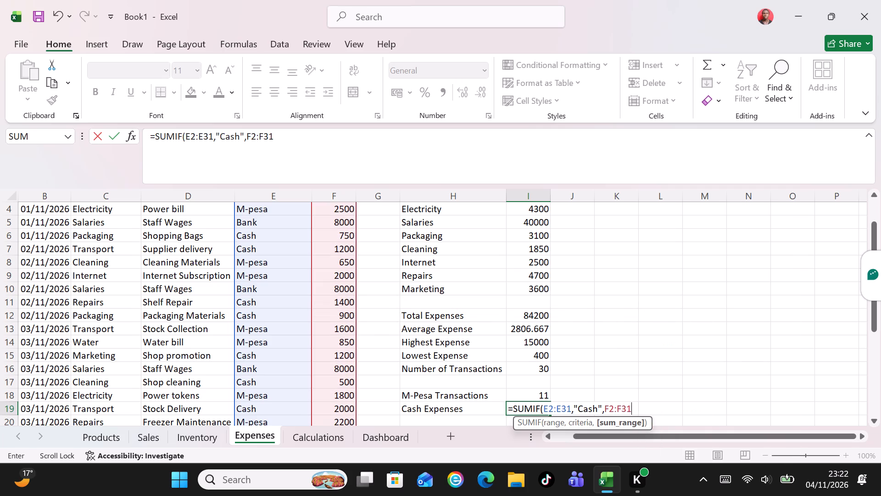
pyautogui.hotkey('shift', ')')
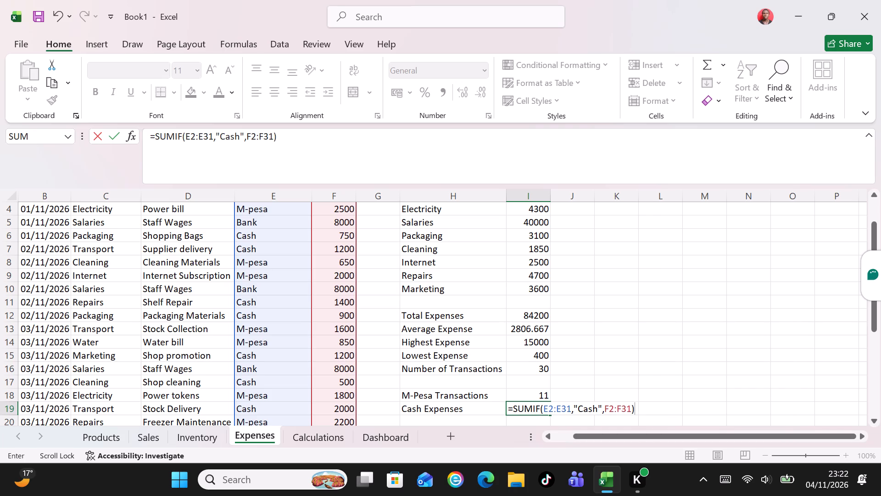
pyautogui.press('Return')
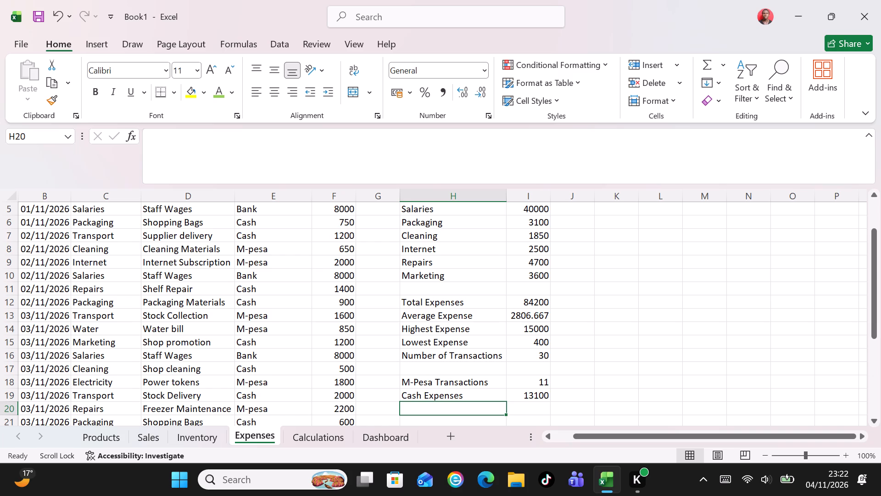
# Enter the formula =SUMIF(E2:E31,"Bank",F2:F31) in H20, directly below the Cash Expenses label.
pyautogui.press('=')
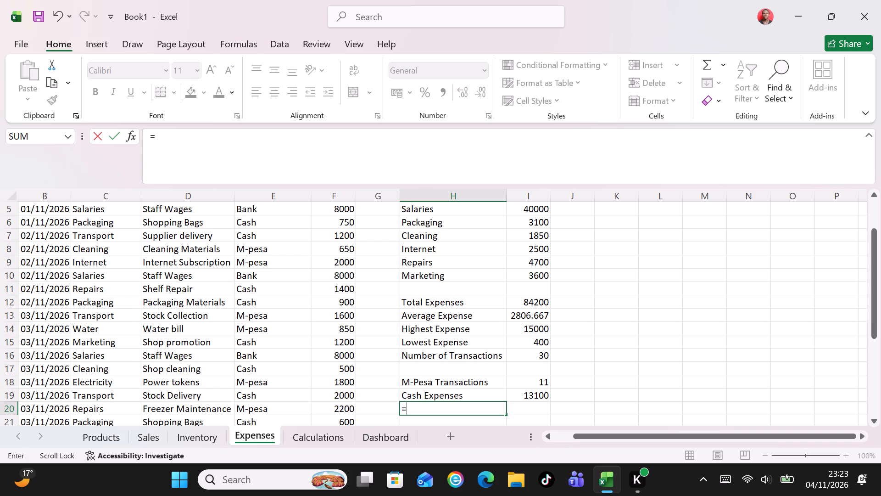
pyautogui.write('SUMIF')
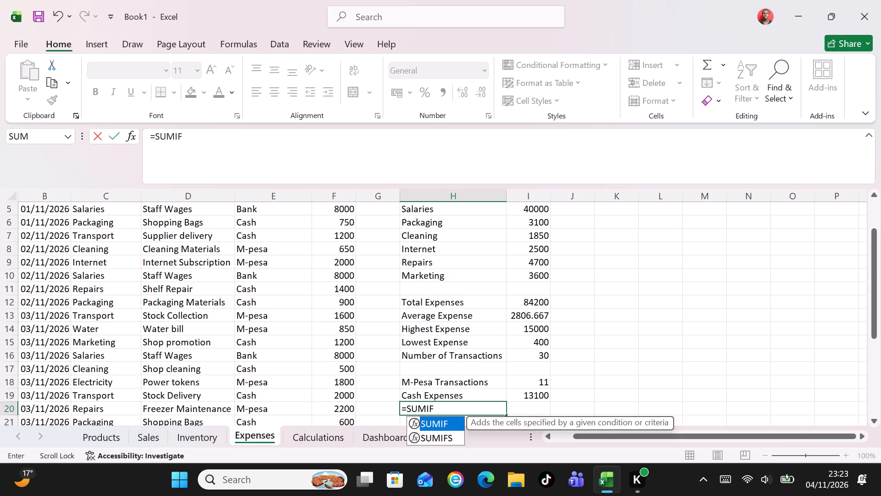
pyautogui.hotkey('shift', '(')
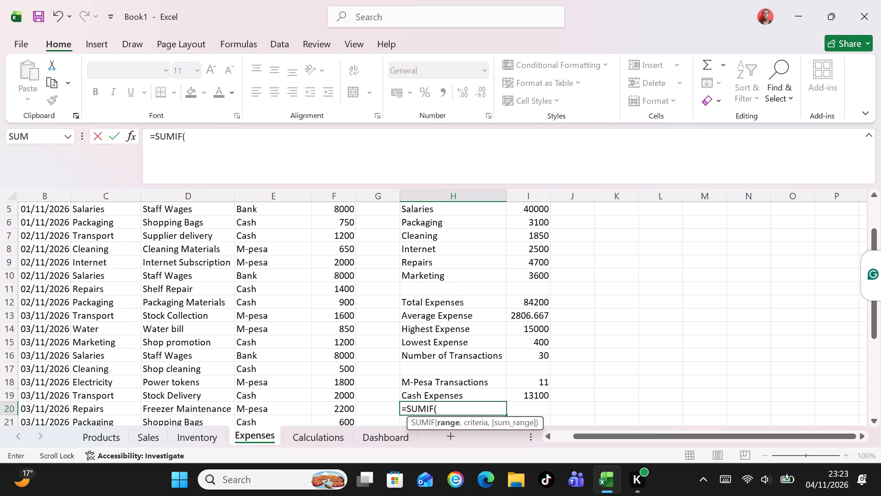
pyautogui.write('E2')
pyautogui.hotkey('shift', ':')
pyautogui.write('E31')
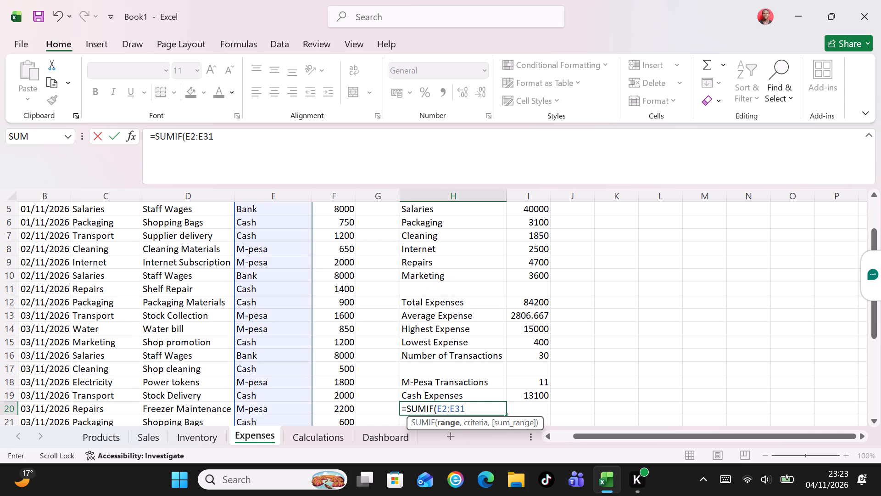
pyautogui.press(',')
pyautogui.hotkey('shift', '"')
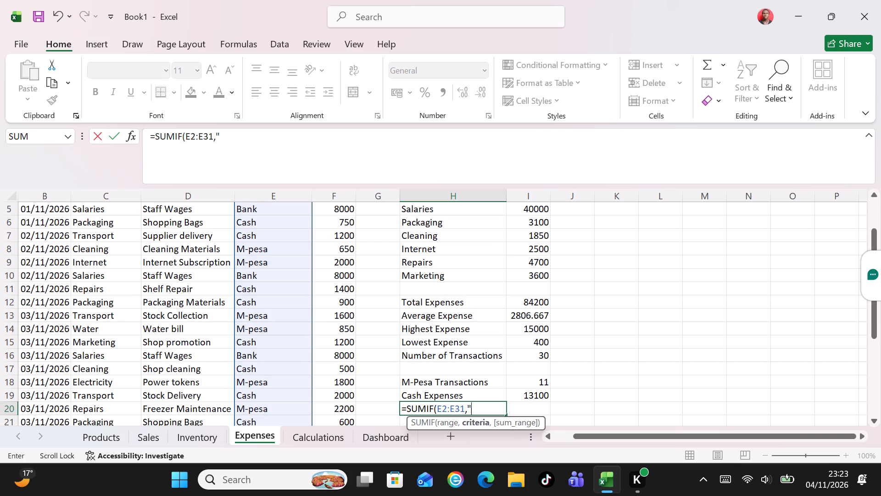
pyautogui.hotkey('shift', 'b')
pyautogui.press('BackSpace')
pyautogui.press('b')
pyautogui.write('ank')
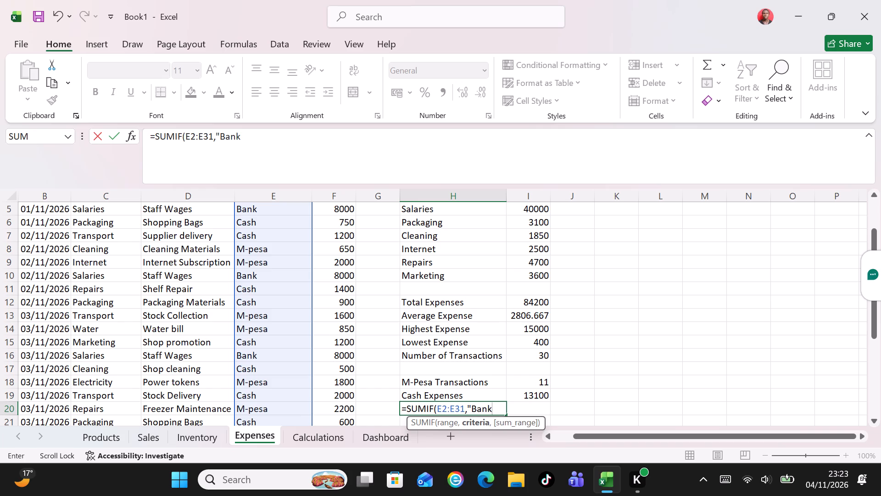
pyautogui.hotkey('shift', '"')
pyautogui.press(',')
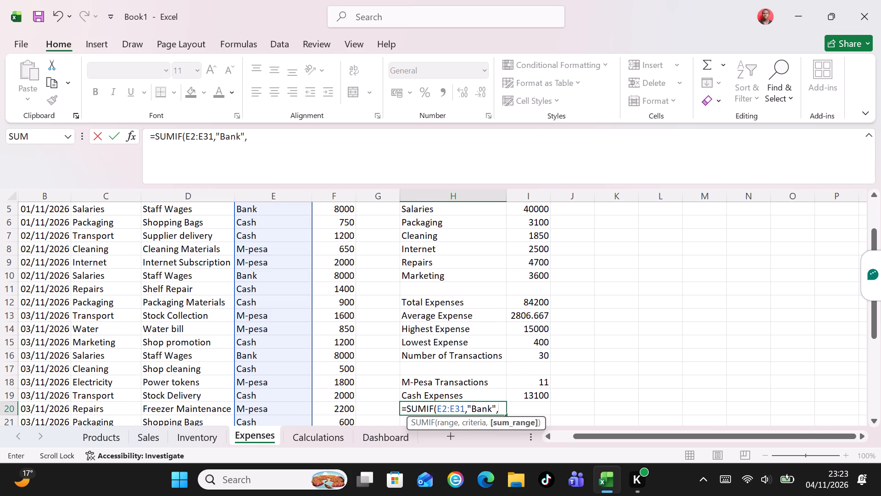
pyautogui.press('f')
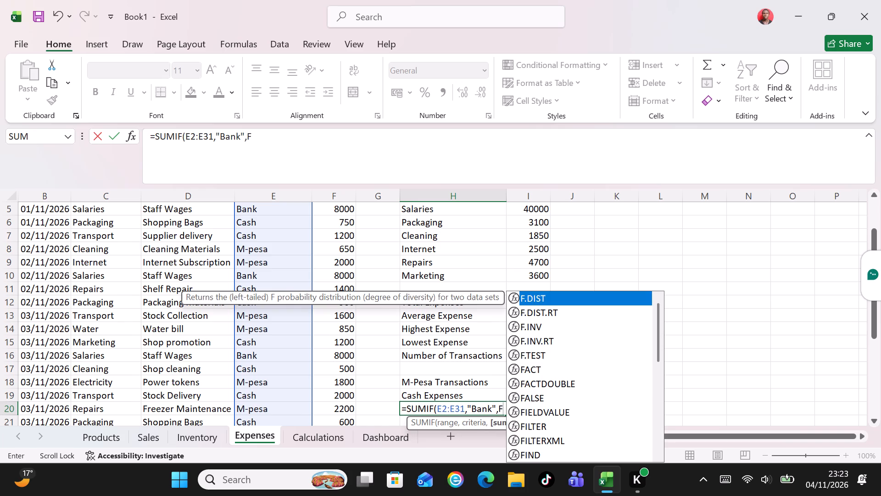
pyautogui.press('2')
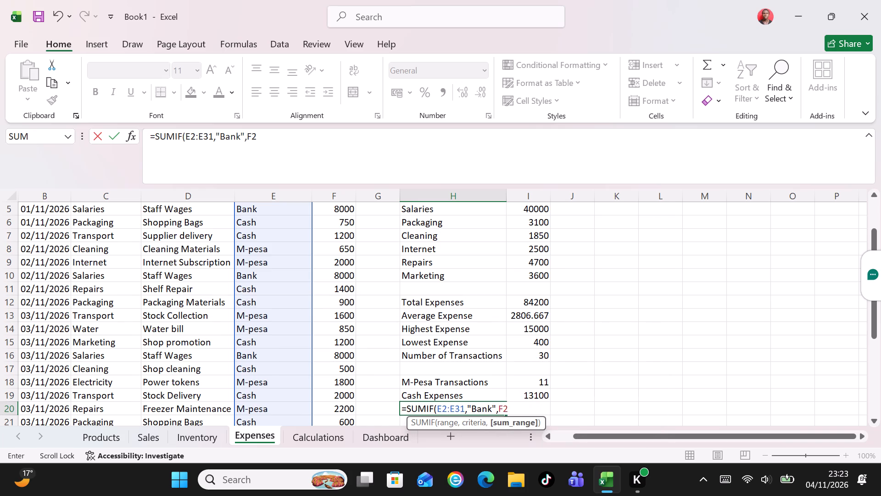
pyautogui.hotkey('shift', ':')
pyautogui.write('F31')
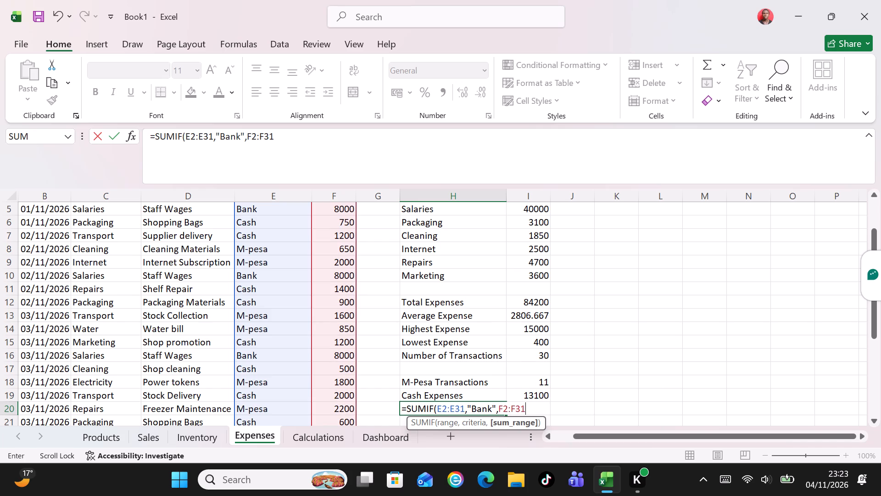
pyautogui.hotkey('shift', ')')
pyautogui.press('Return')
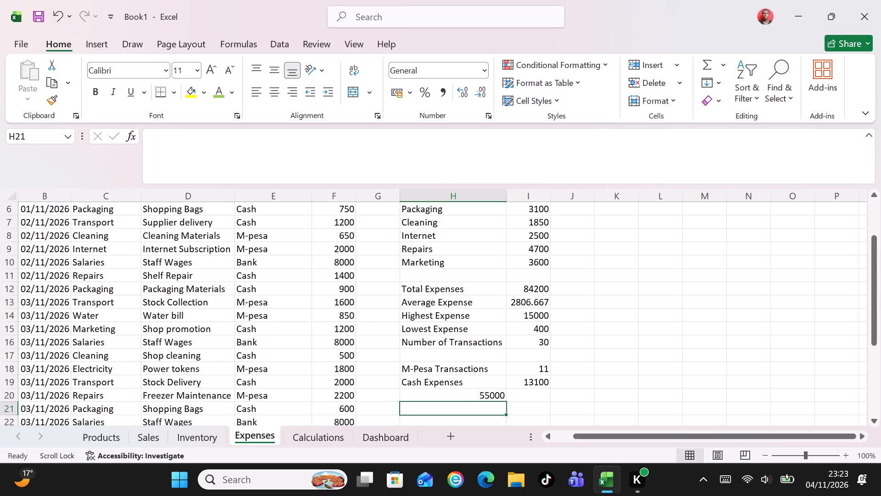
# Replace the misplaced formula in H20 with the label Bank Expenses.
pyautogui.click(436, 394)
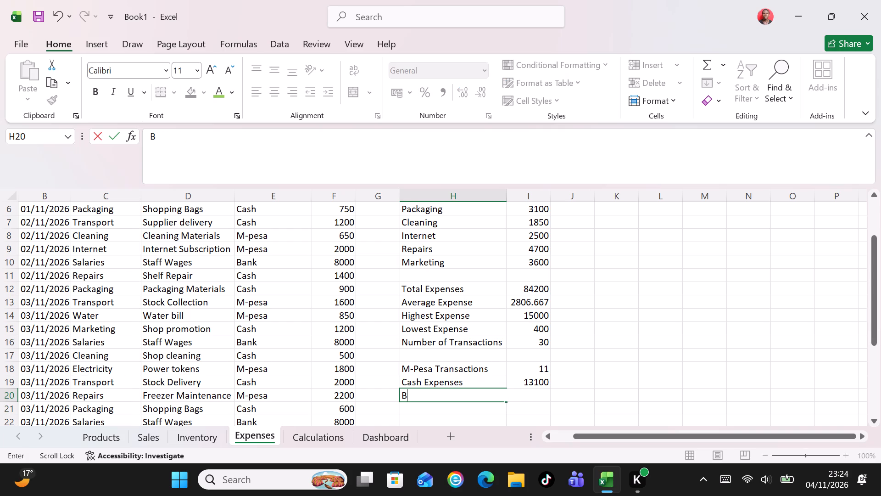
pyautogui.write('ank')
pyautogui.press('space')
pyautogui.press('e')
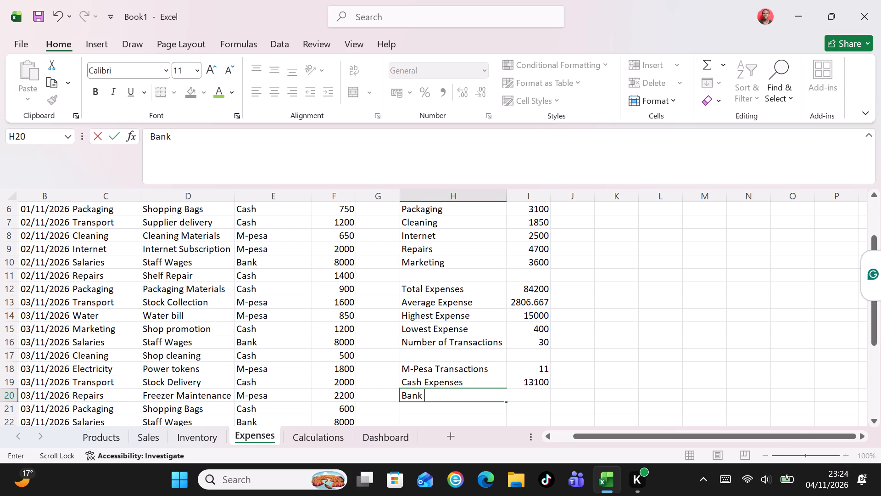
pyautogui.write('xpenses')
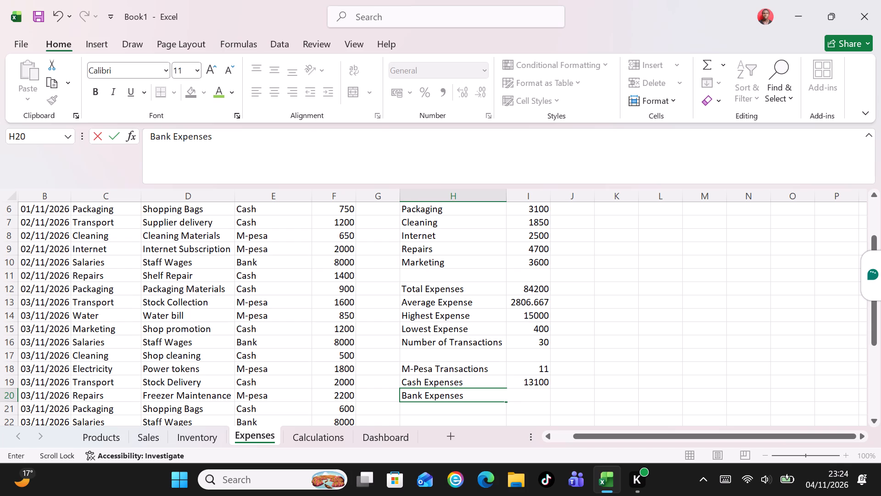
pyautogui.press('Tab')
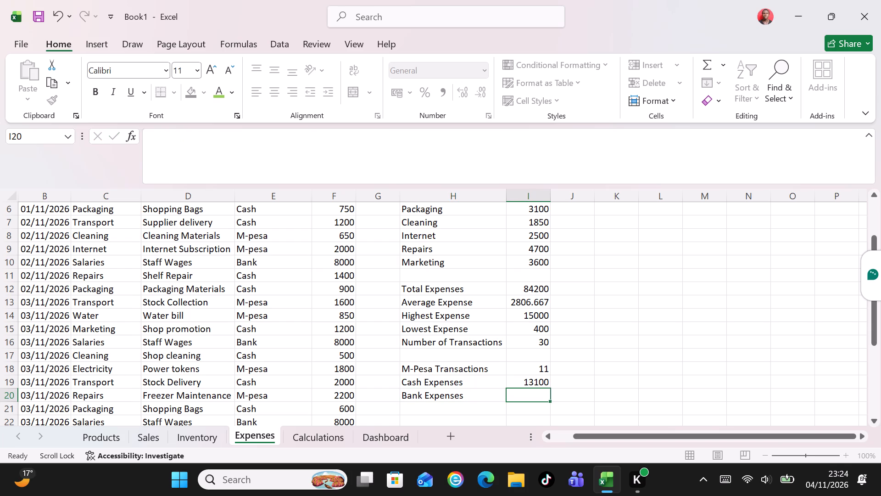
# Enter the formula =SUMIF(E2:E31,"Bank",F2:F31) in I20 for Bank Expenses.
pyautogui.press('=')
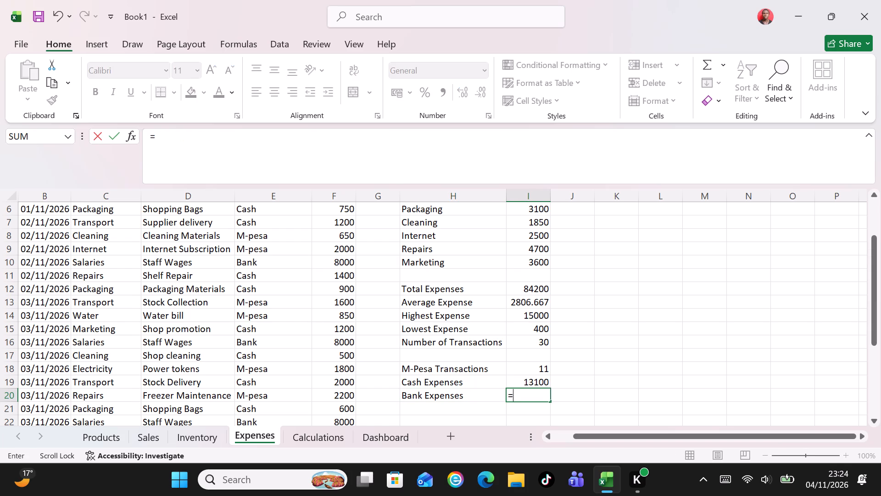
pyautogui.write('SUMIF')
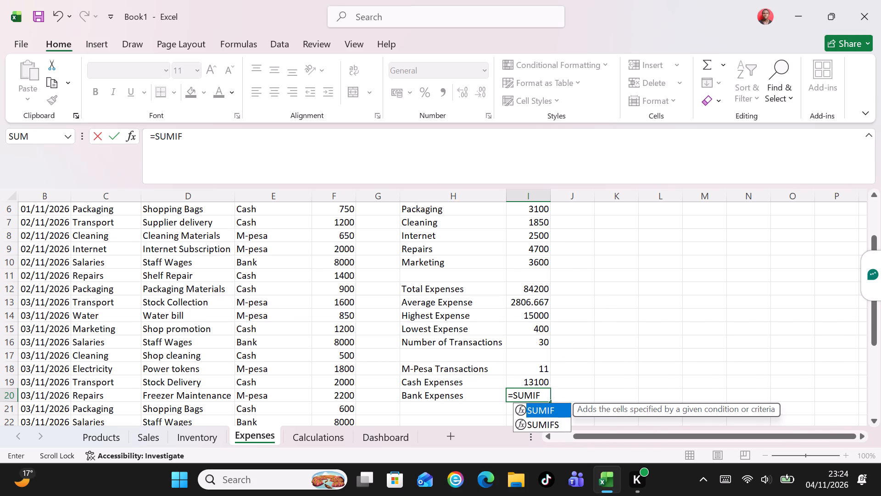
pyautogui.hotkey('shift', '(')
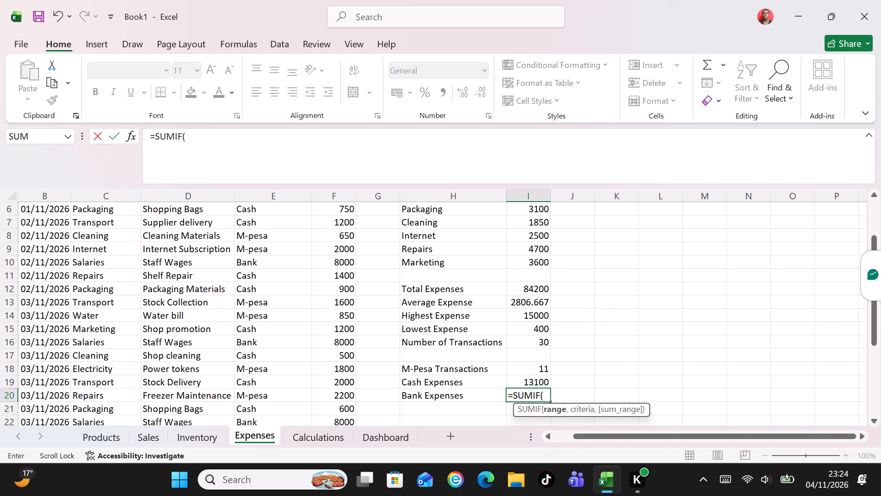
pyautogui.write('E2')
pyautogui.hotkey('shift', ':')
pyautogui.write('E31')
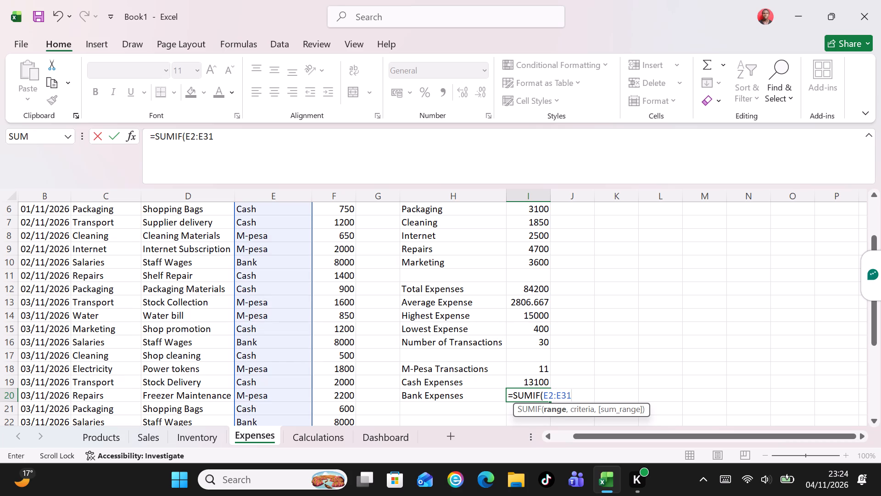
pyautogui.press(',')
pyautogui.hotkey('shift', '"')
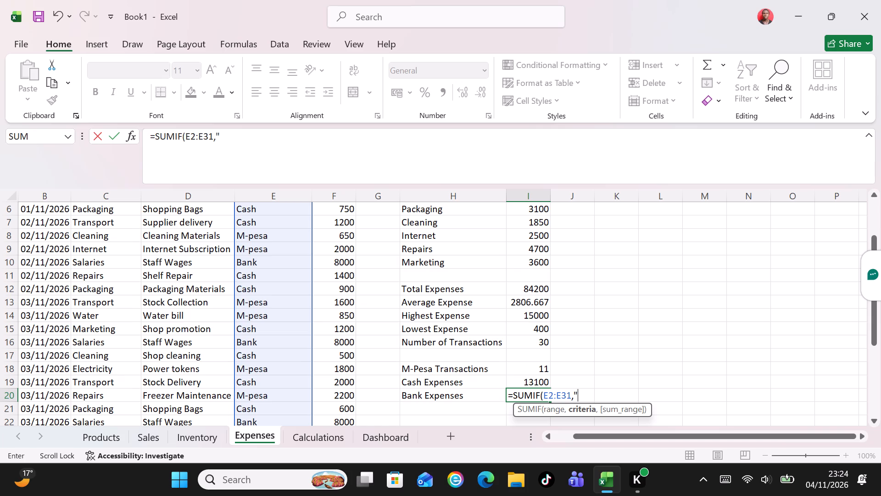
pyautogui.write('bANK')
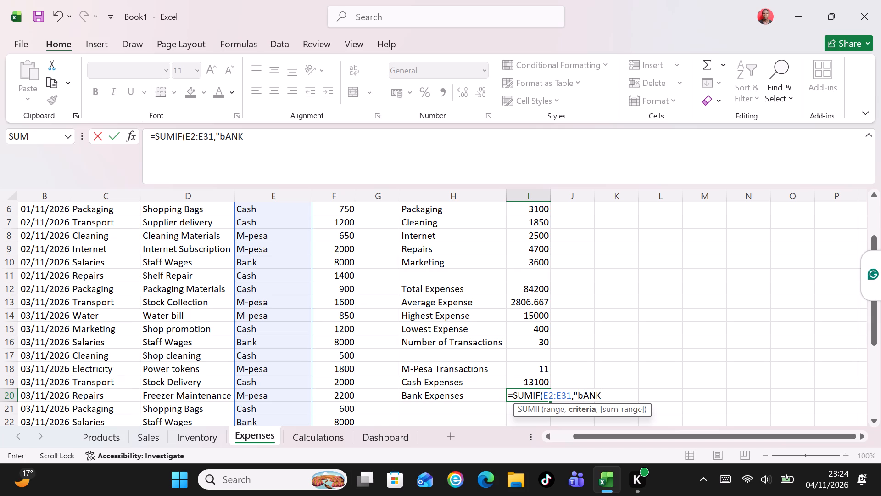
pyautogui.press('BackSpace')
pyautogui.press('BackSpace')
pyautogui.press('BackSpace')
pyautogui.press('BackSpace')
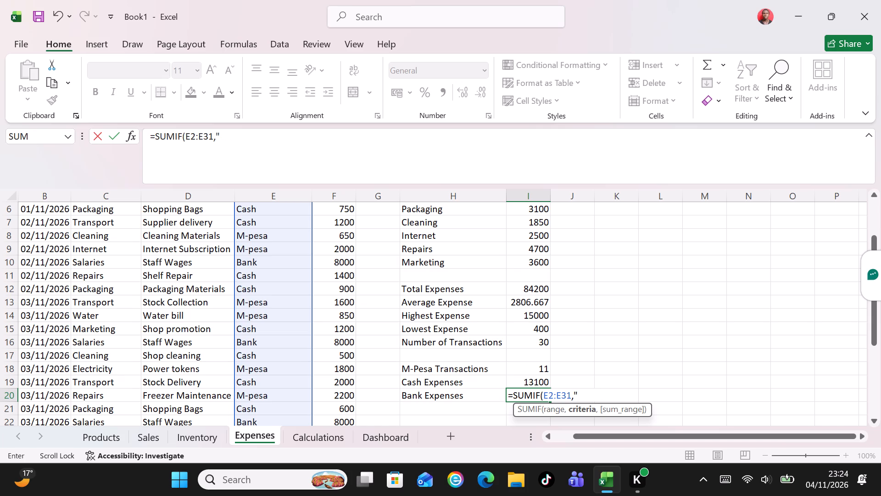
pyautogui.press('b')
pyautogui.write('ank')
pyautogui.hotkey('shift', '"')
pyautogui.press(',')
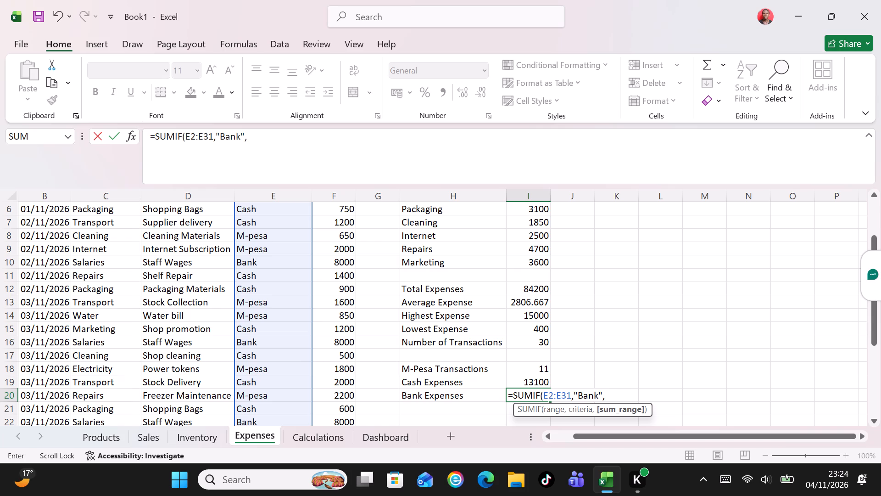
pyautogui.write('F2')
pyautogui.hotkey('shift', ':')
pyautogui.write('F31')
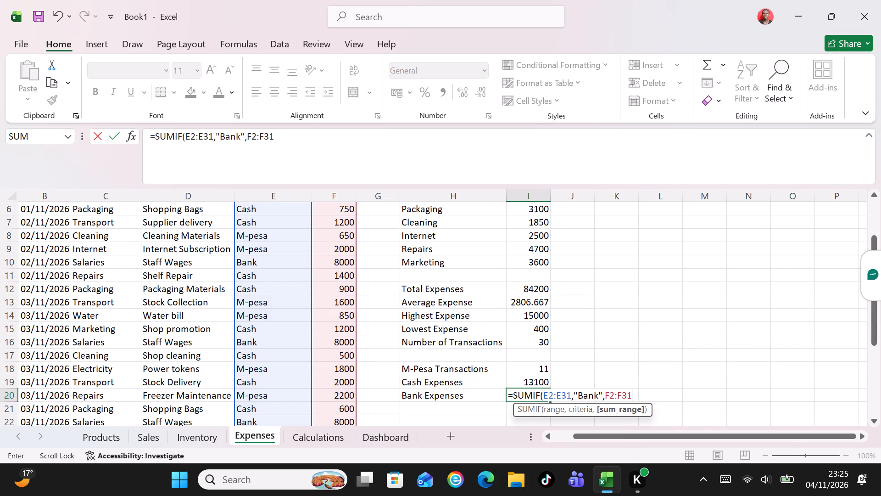
pyautogui.hotkey('shift', ')')
pyautogui.press('Return')
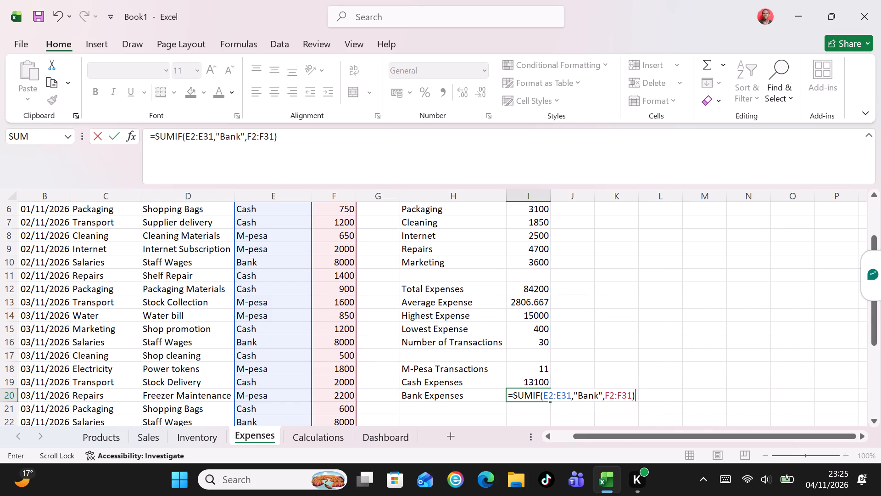